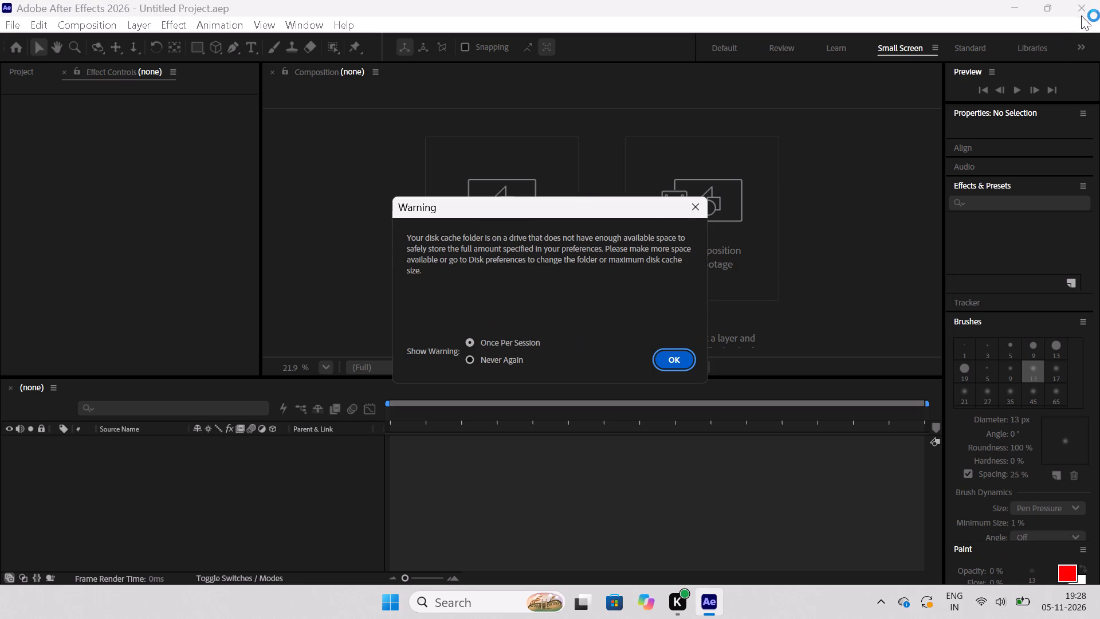
Dismiss the disk cache space warning, keeping it set to show once per session.
click(675, 367)
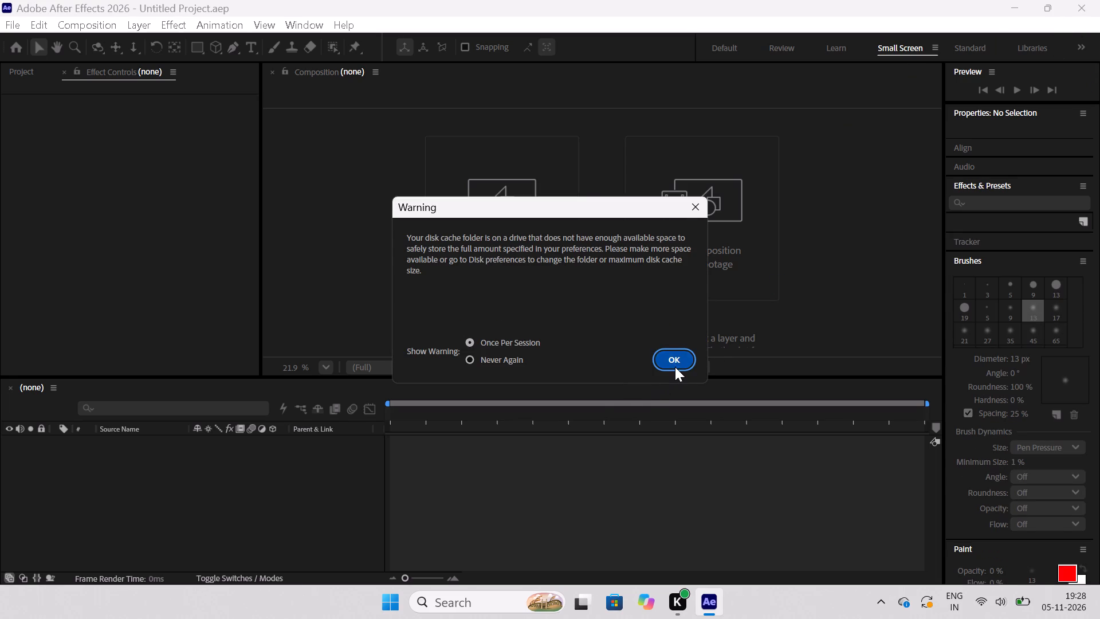
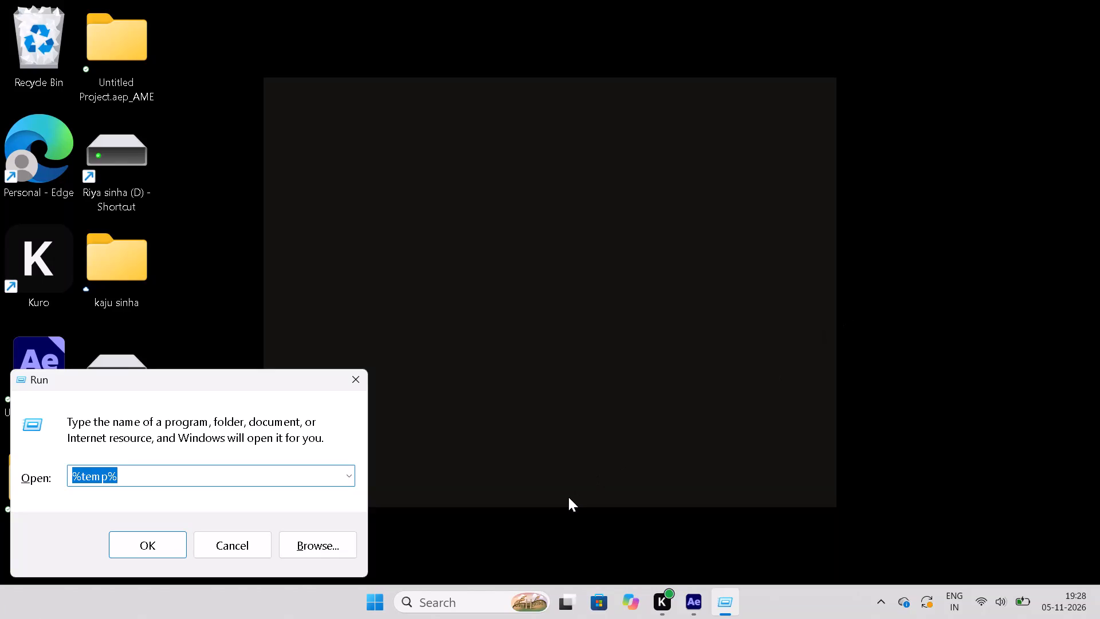
Open the Windows %temp% folder in File Explorer and permanently delete all its contents, skipping every file that is in use.
key(Return)
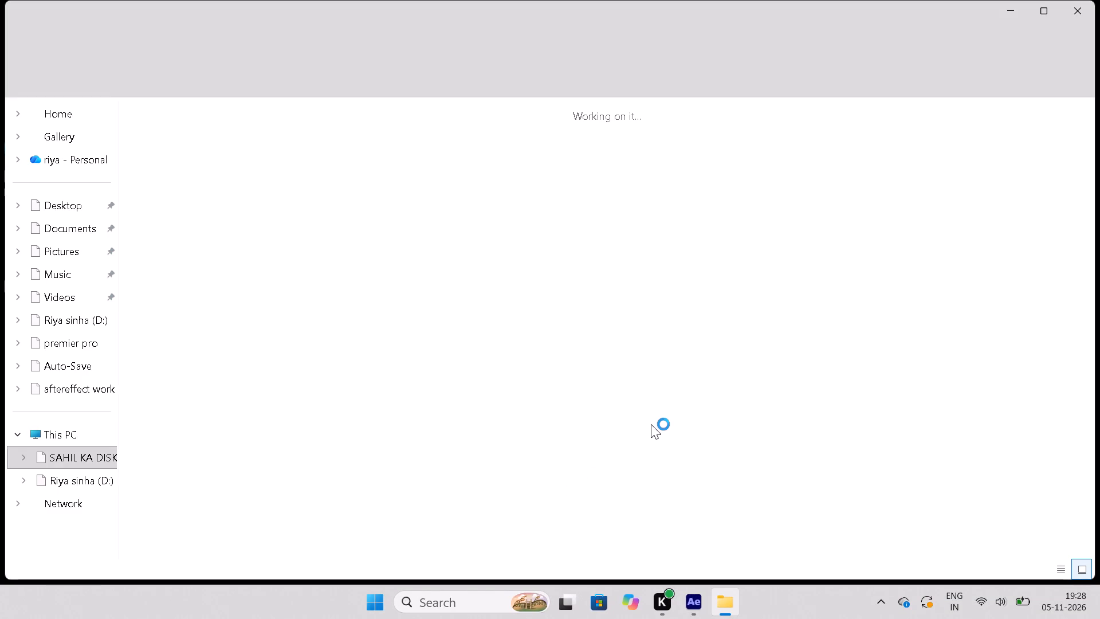
scroll(687, 423, down, 6)
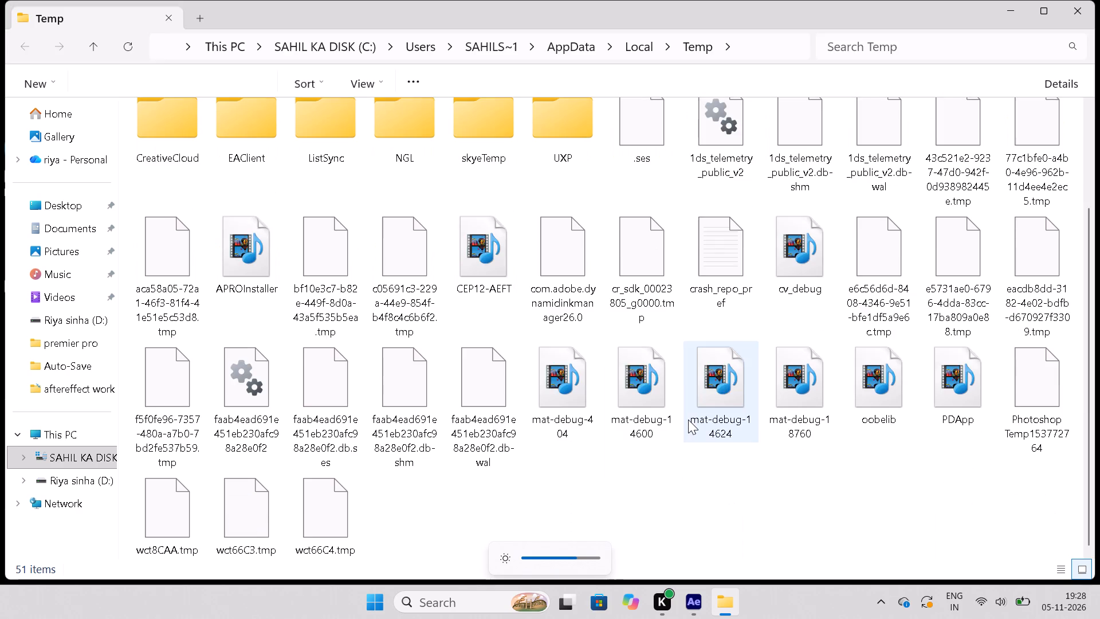
scroll(688, 420, up, 6)
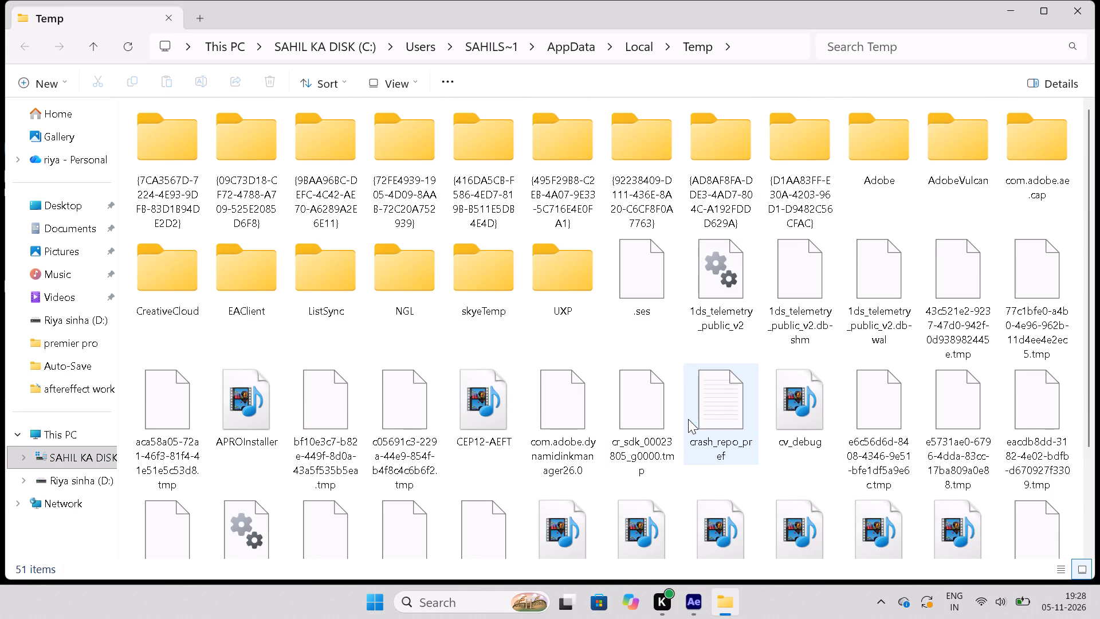
key(ctrl+a)
key(shift+Delete)
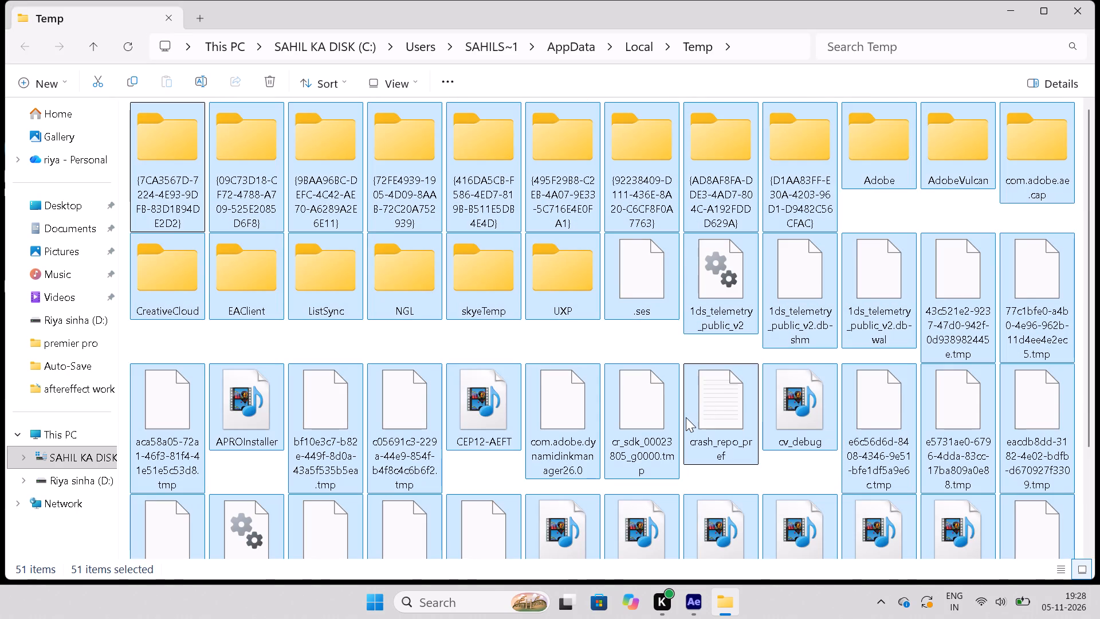
key(Return)
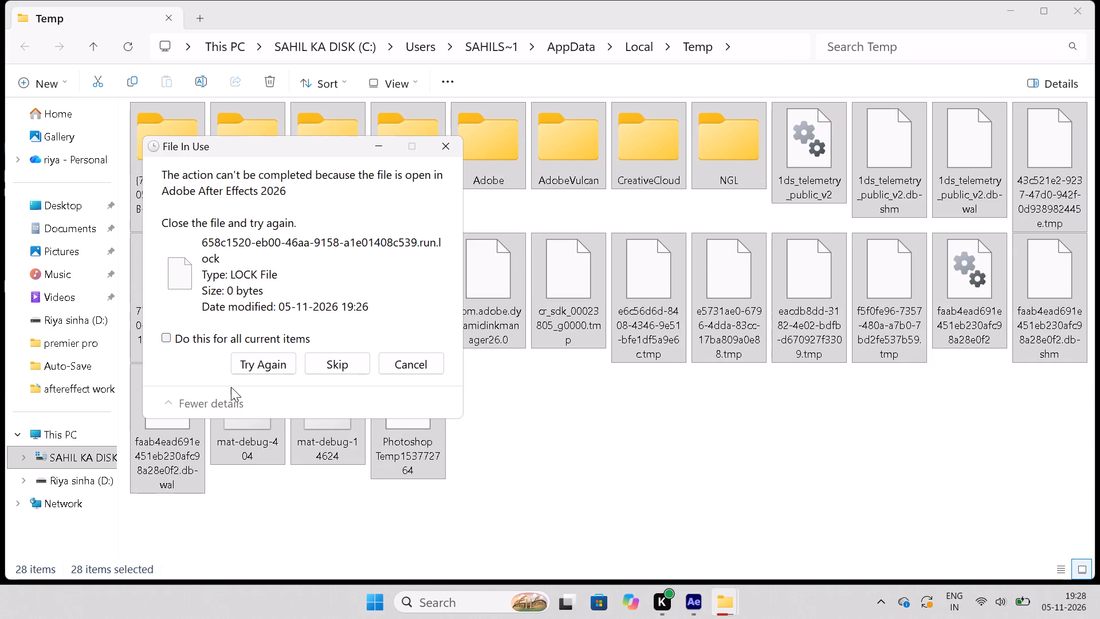
click(170, 340)
click(325, 369)
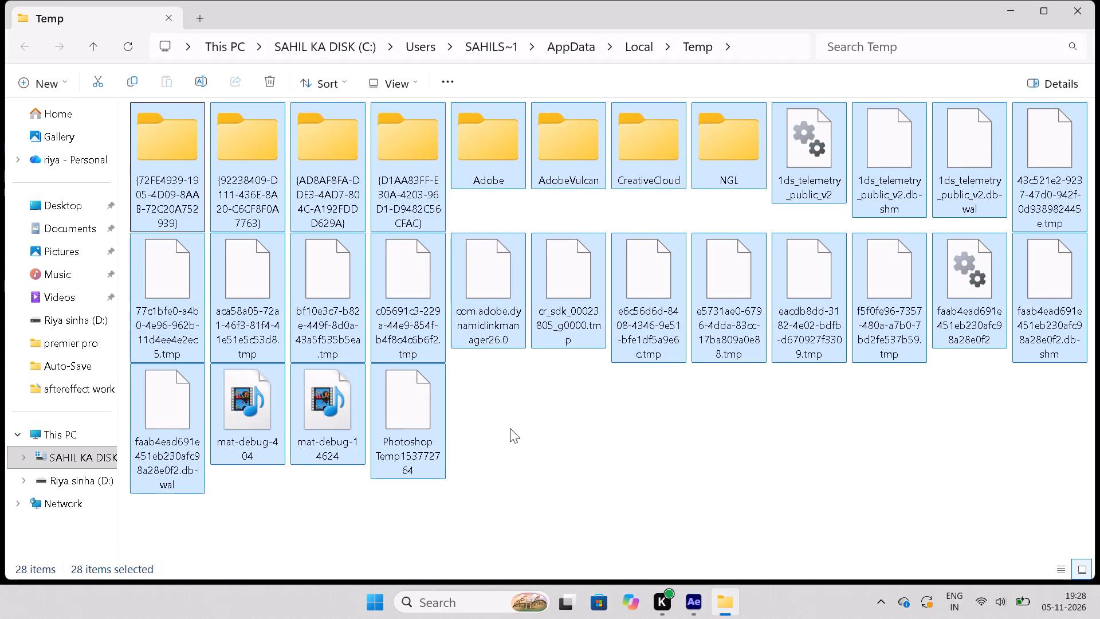
click(510, 432)
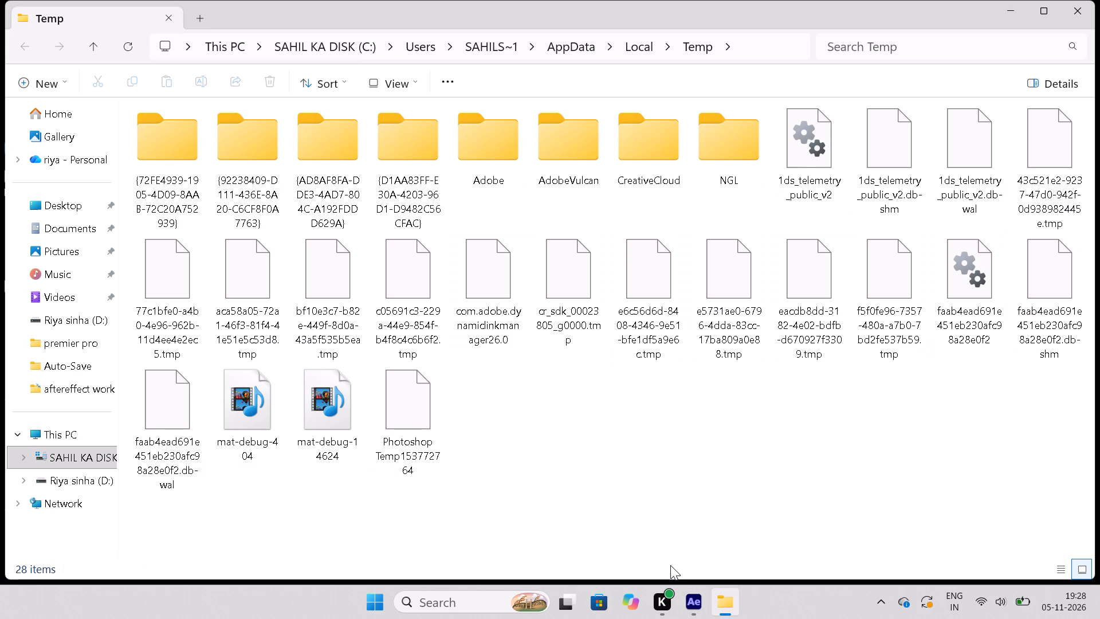
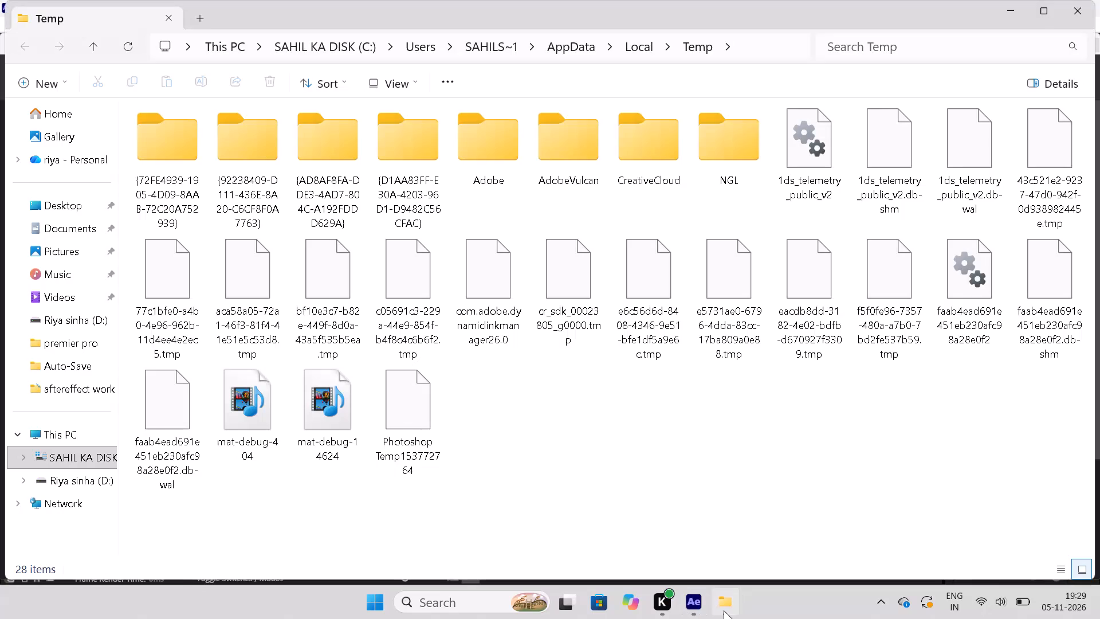
Close the Temp folder window, open the recent Untitled Project from 11 hours ago (278 KB), and save it.
click(1067, 15)
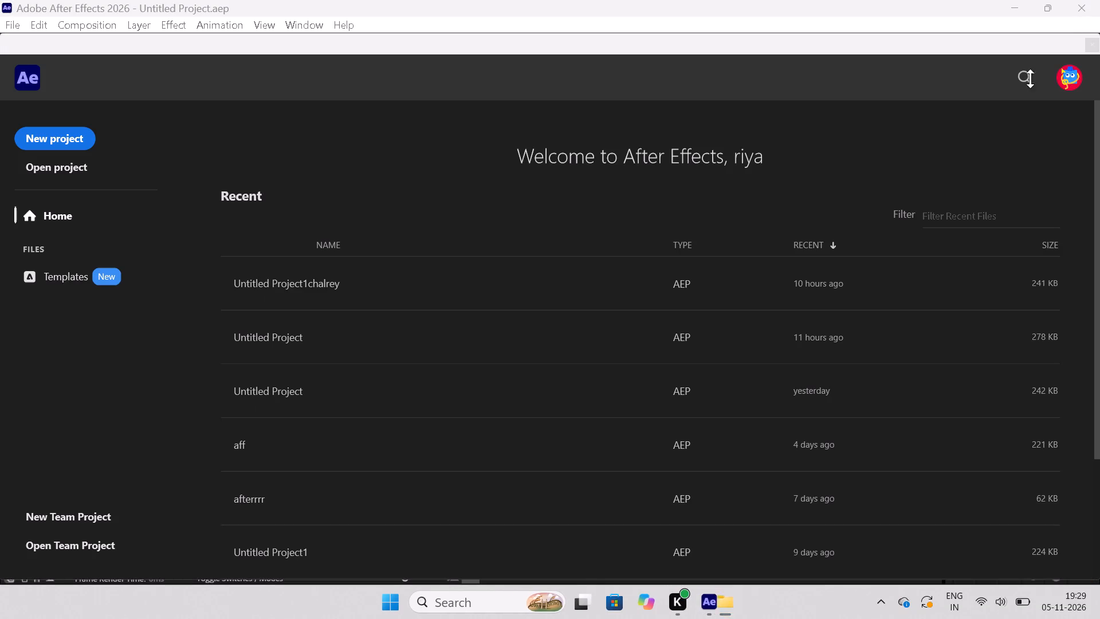
click(326, 347)
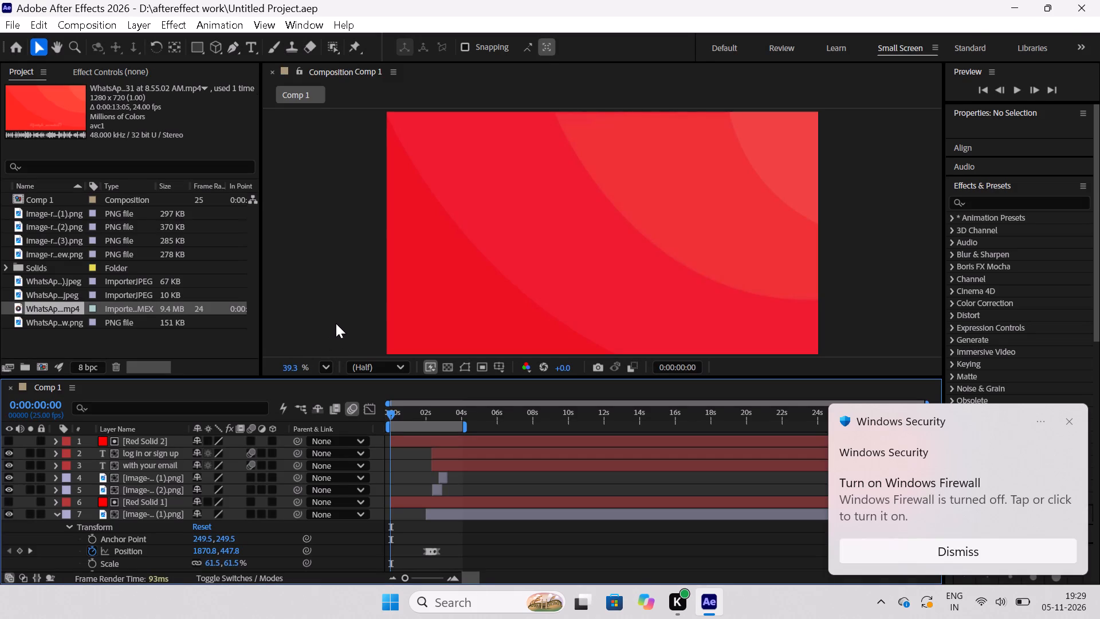
key(ctrl+s)
key(ctrl+s)
Play a preview of Comp 1 from its start to review the Zomato phone animation.
key(space)
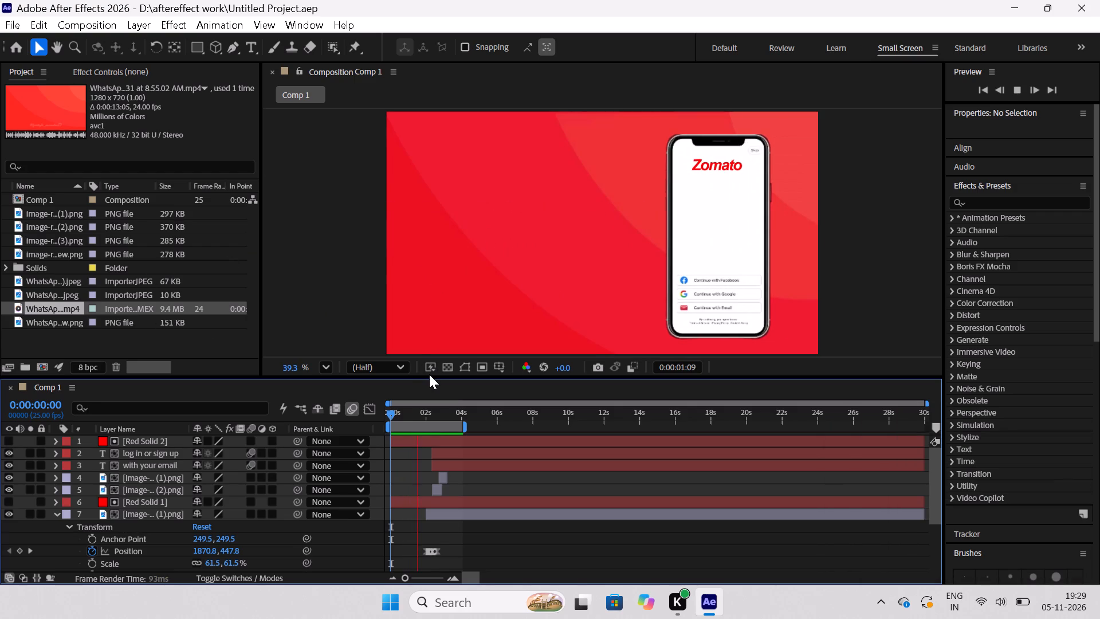
key(space)
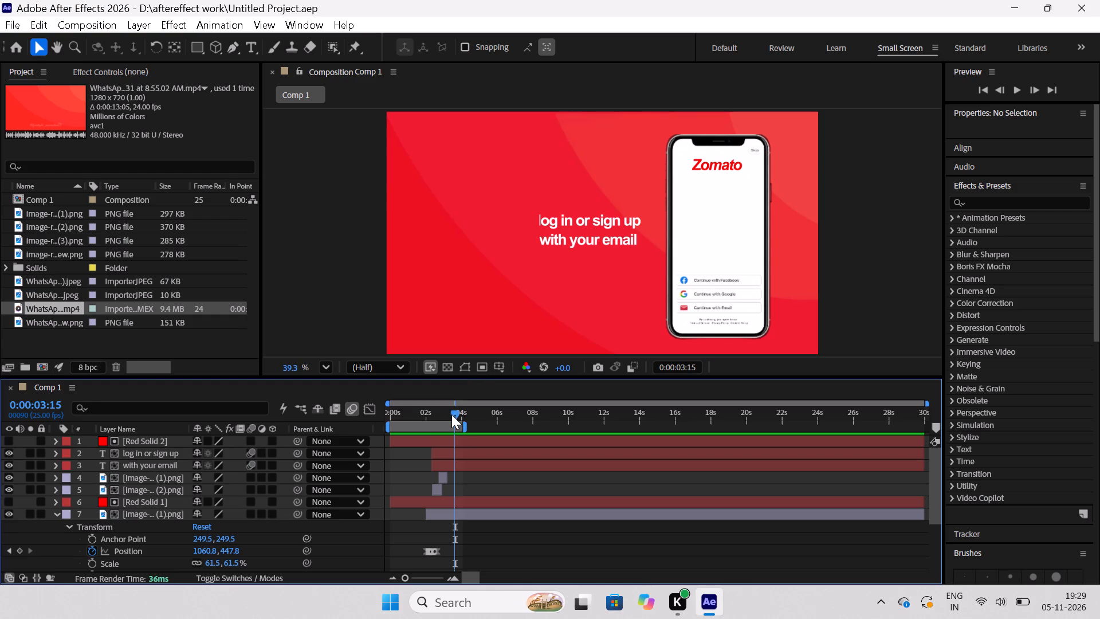
Extend the work area's end to the end of Comp 1 at 30 seconds.
drag(451, 414, 465, 418)
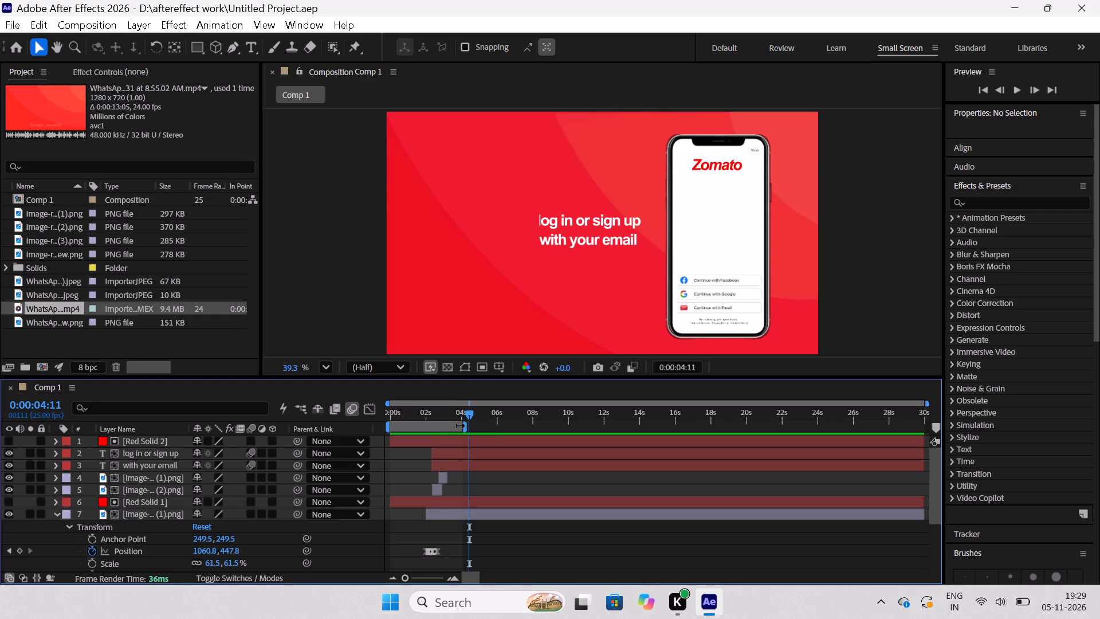
drag(466, 426, 951, 382)
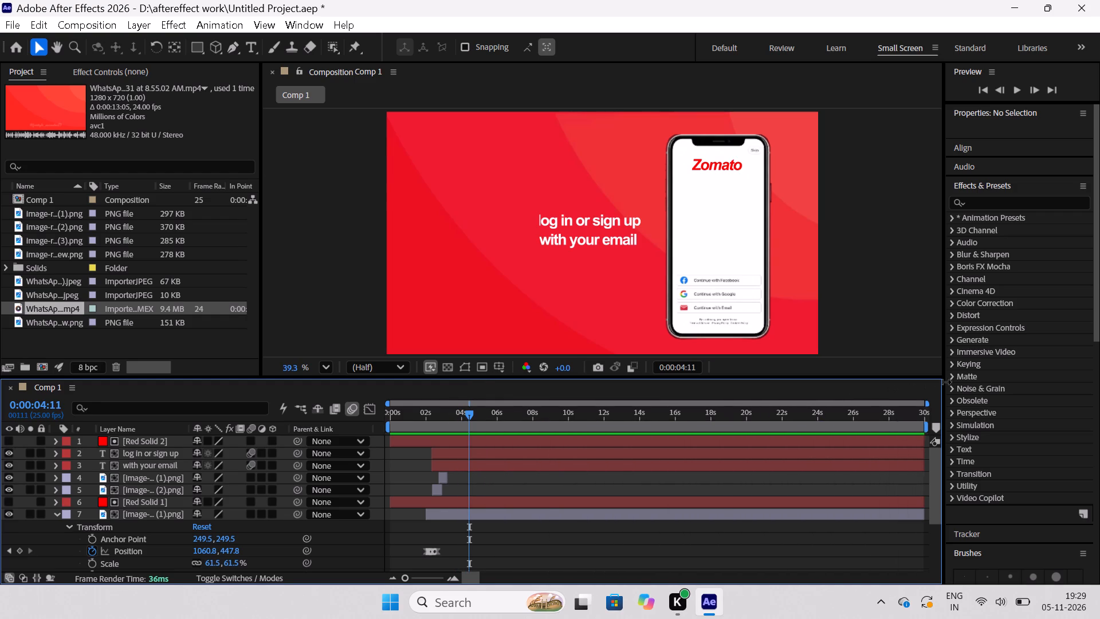
drag(951, 382, 971, 379)
Scrub through the food-image section and set the current time to 0:00:03:05, where the layer 4 image ends.
click(472, 416)
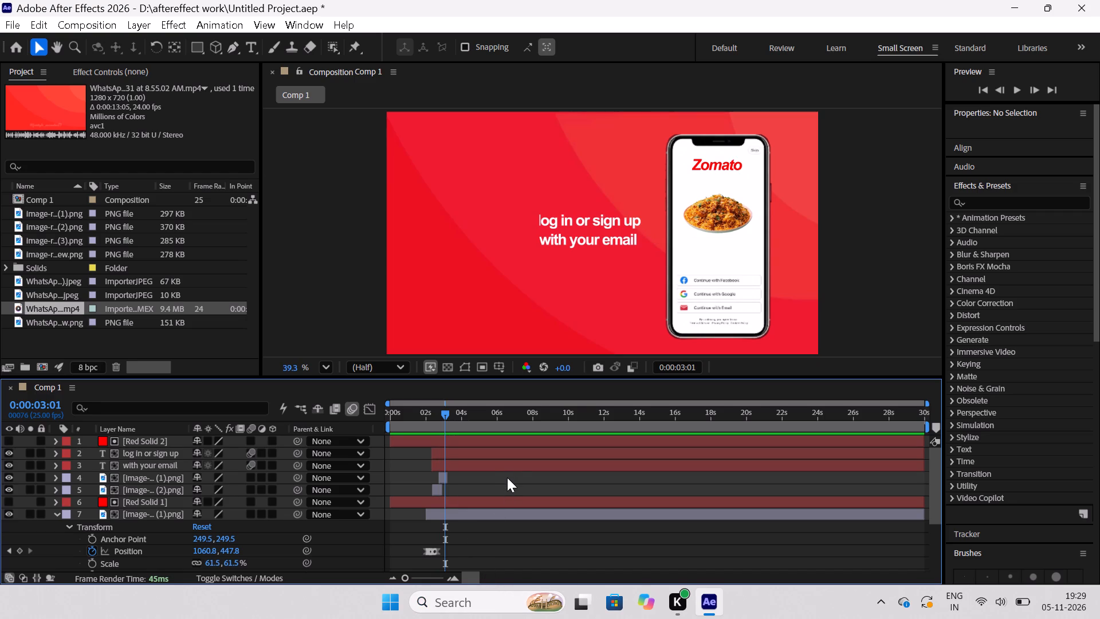
text(==)
key(equal)
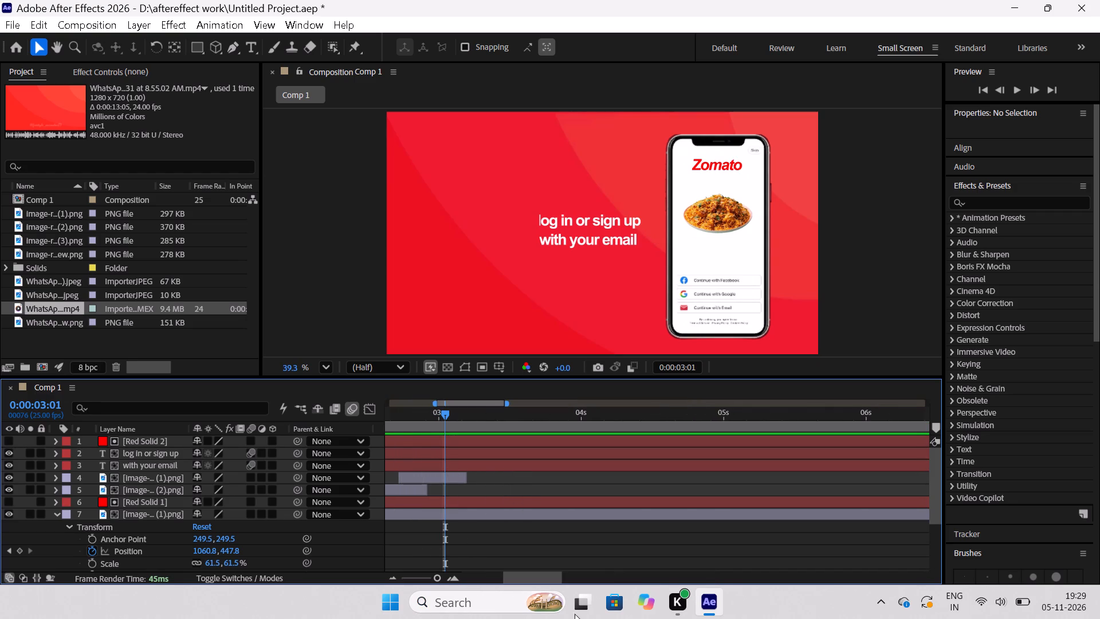
drag(533, 576, 467, 591)
key(minus)
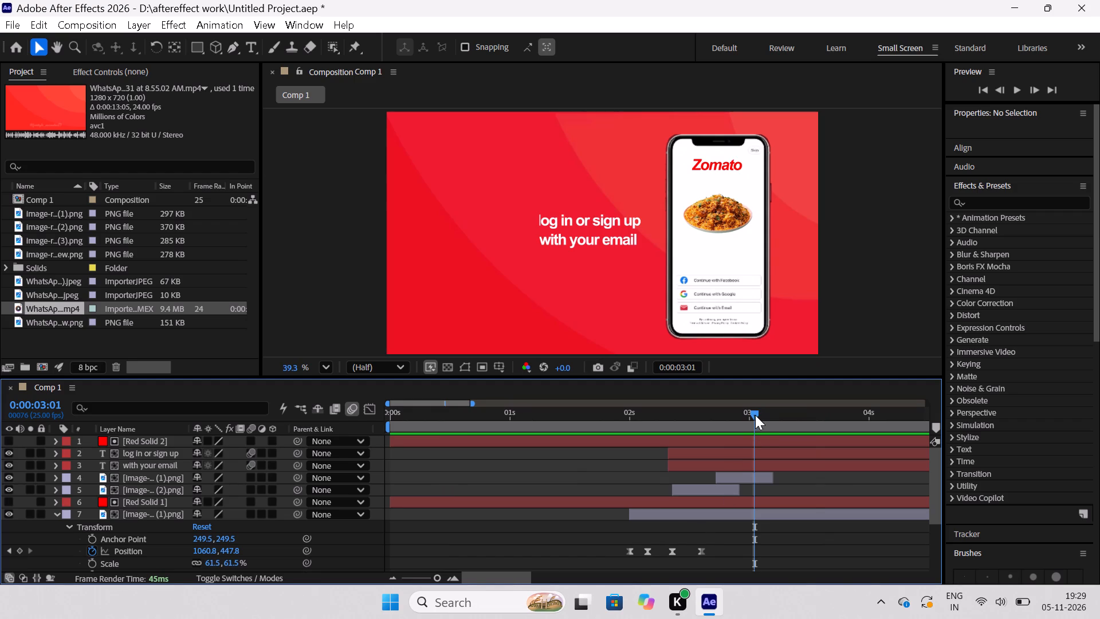
drag(756, 419, 720, 430)
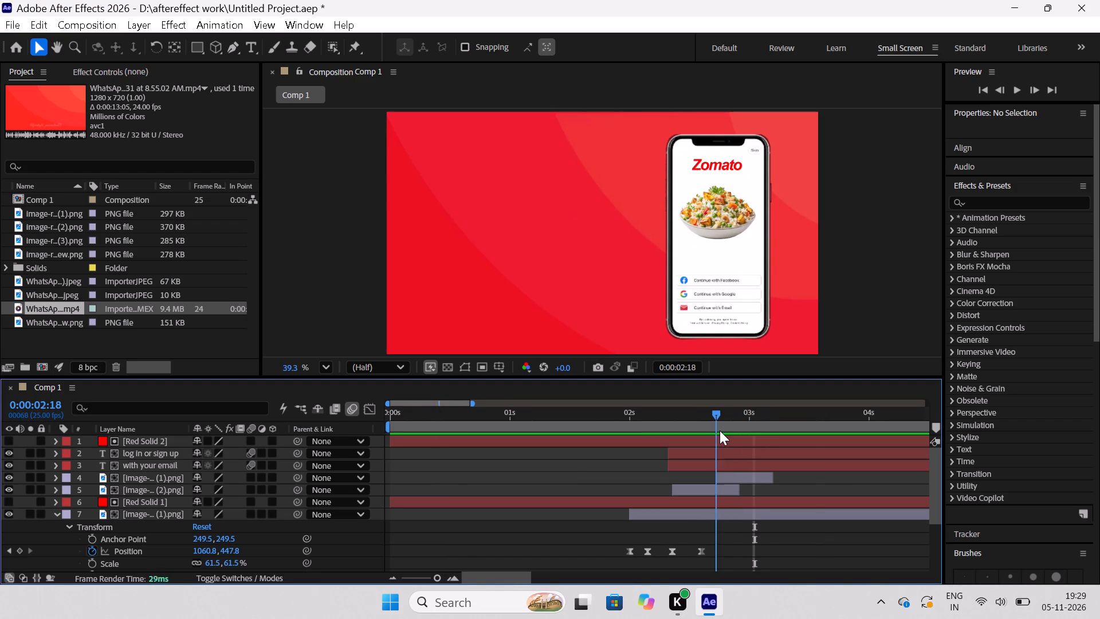
drag(720, 430, 753, 440)
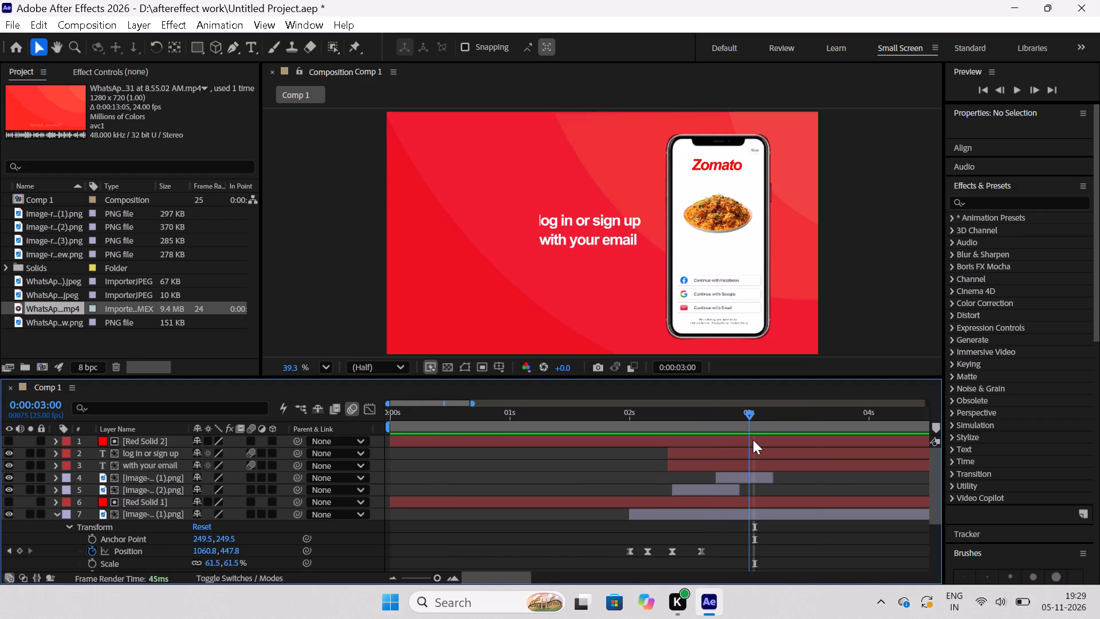
drag(753, 440, 772, 445)
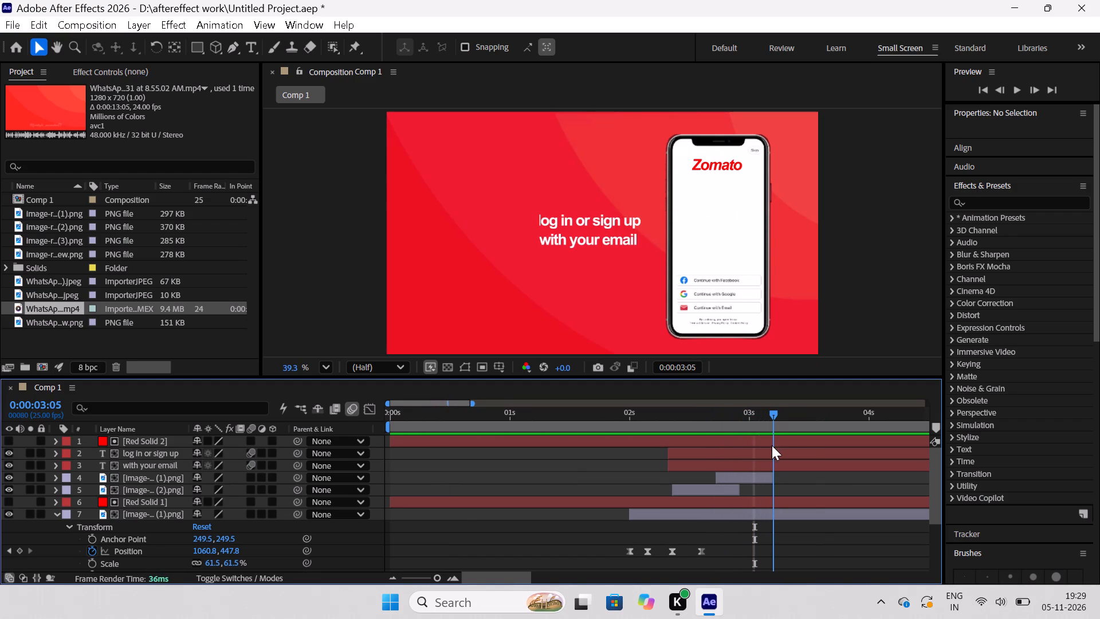
drag(772, 445, 772, 448)
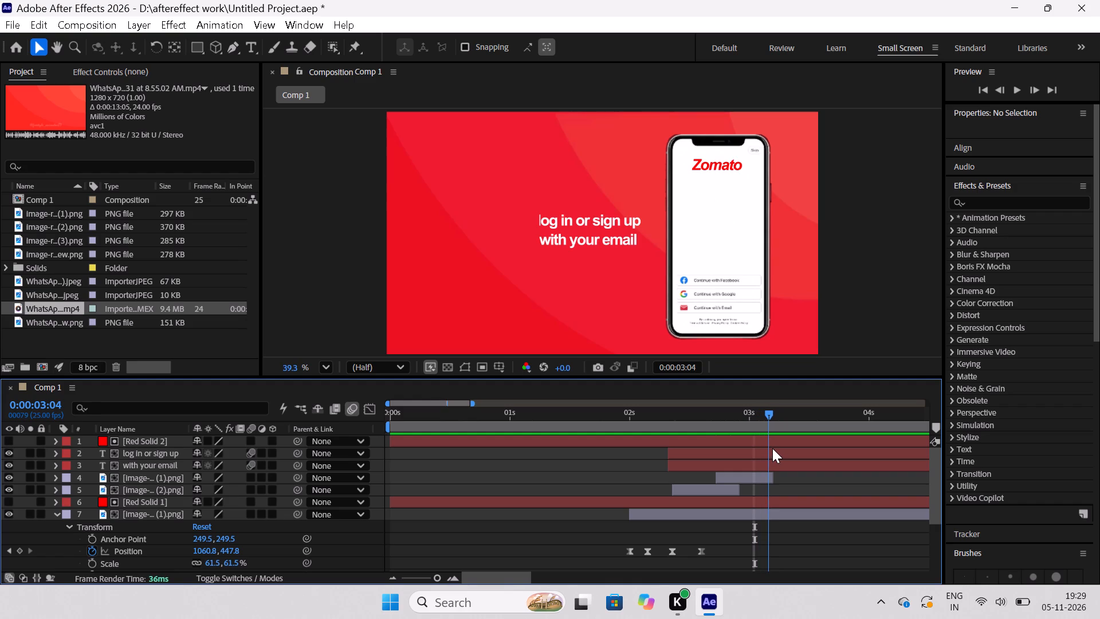
drag(772, 448, 777, 449)
click(795, 480)
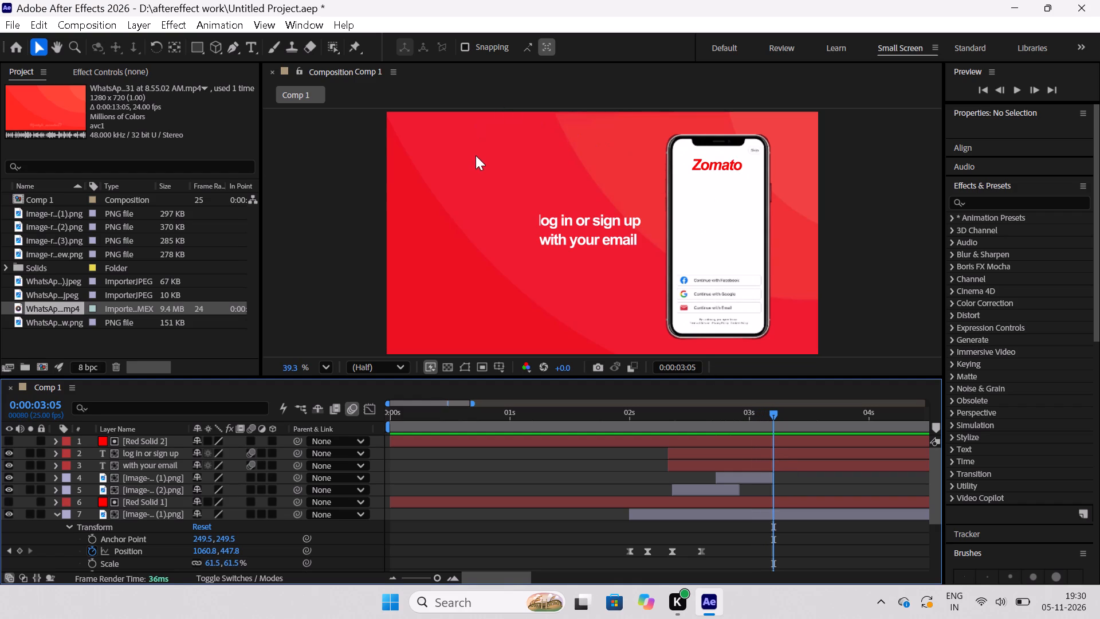
Select the visible text, logo and phone layers in the frame and collapse layer 7's properties in the timeline.
drag(482, 136, 812, 352)
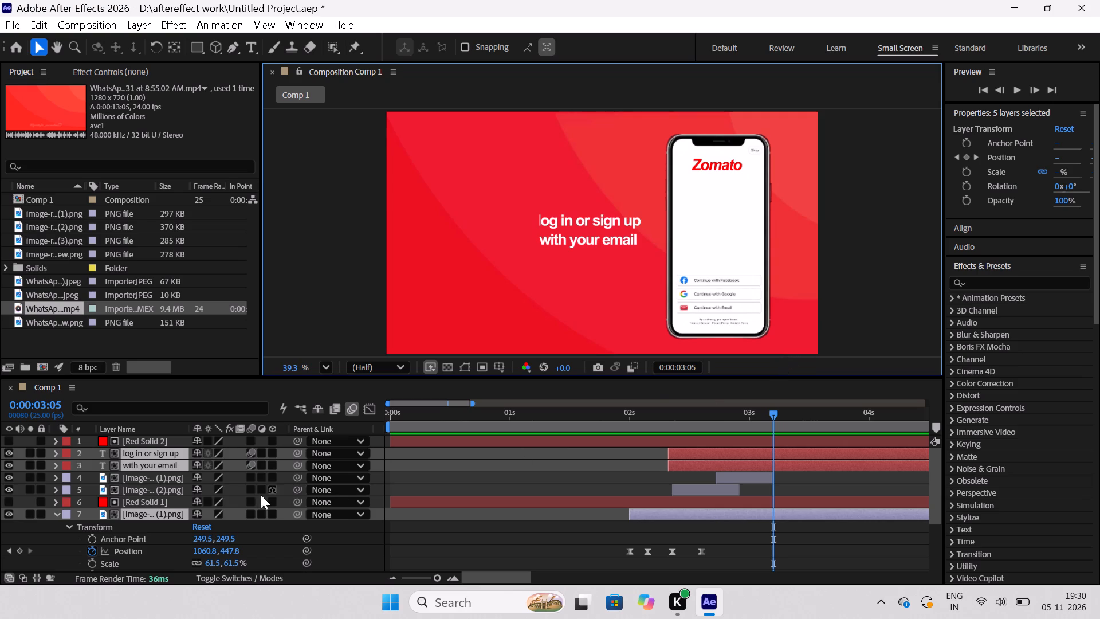
scroll(147, 508, down, 2)
scroll(148, 508, up, 1)
click(53, 516)
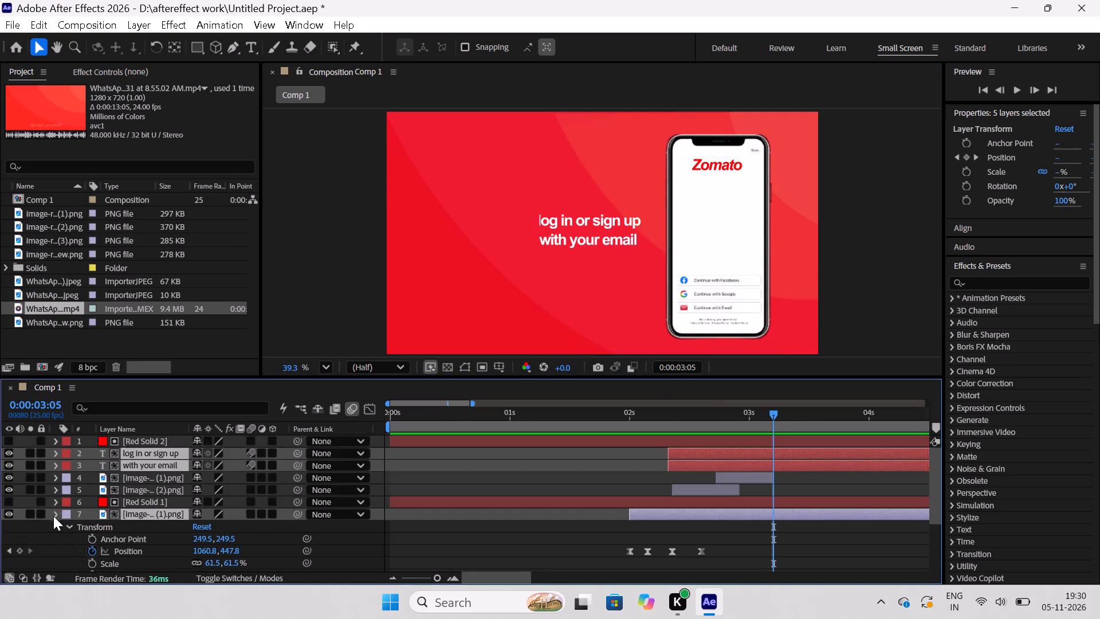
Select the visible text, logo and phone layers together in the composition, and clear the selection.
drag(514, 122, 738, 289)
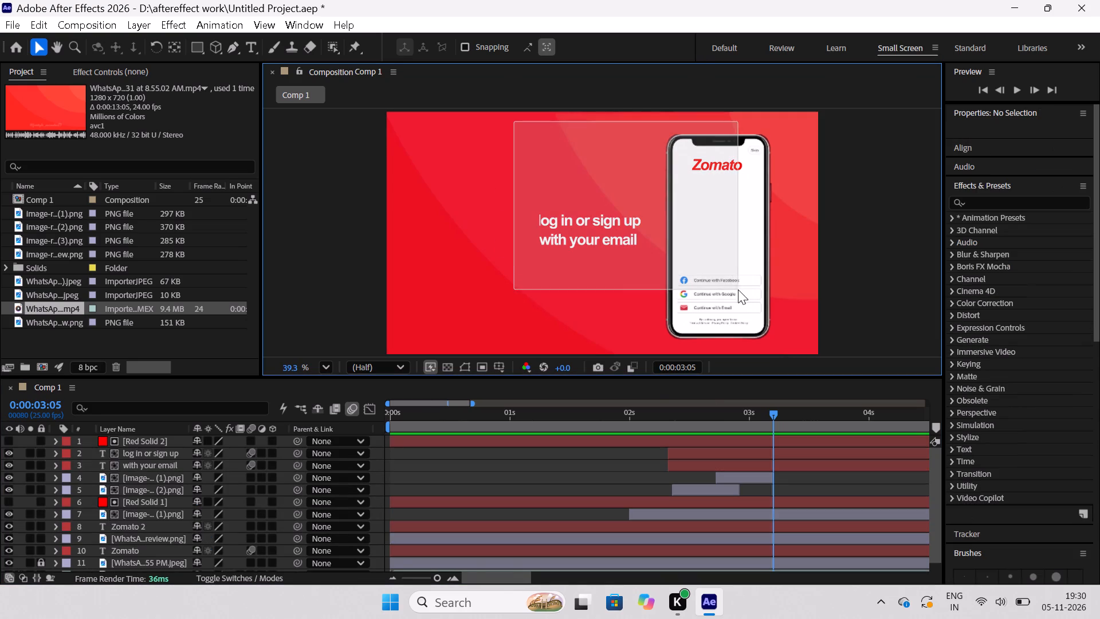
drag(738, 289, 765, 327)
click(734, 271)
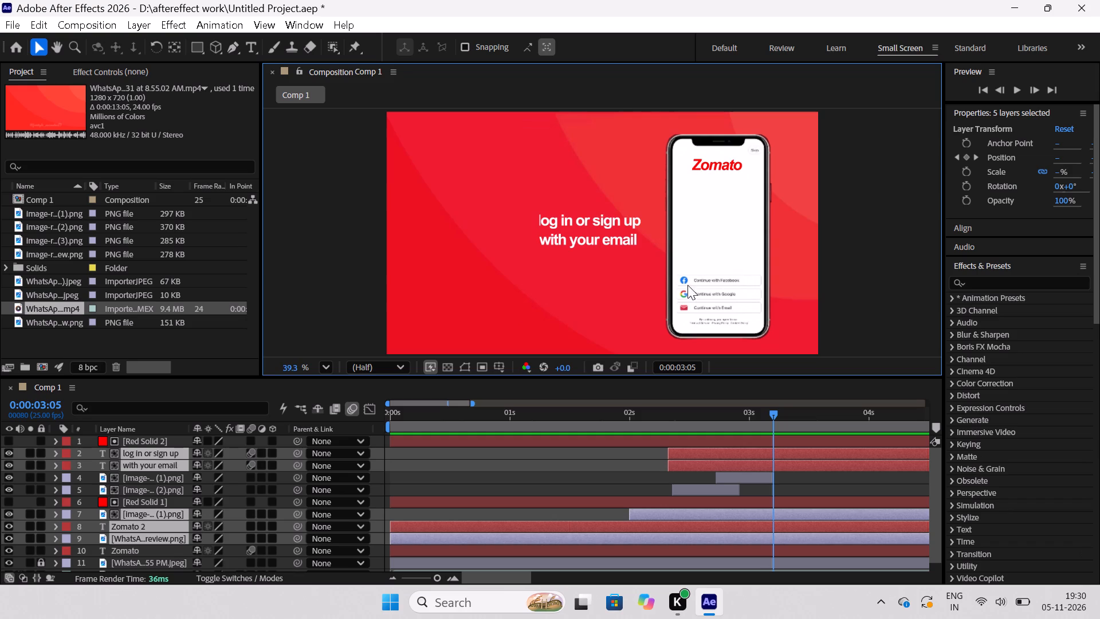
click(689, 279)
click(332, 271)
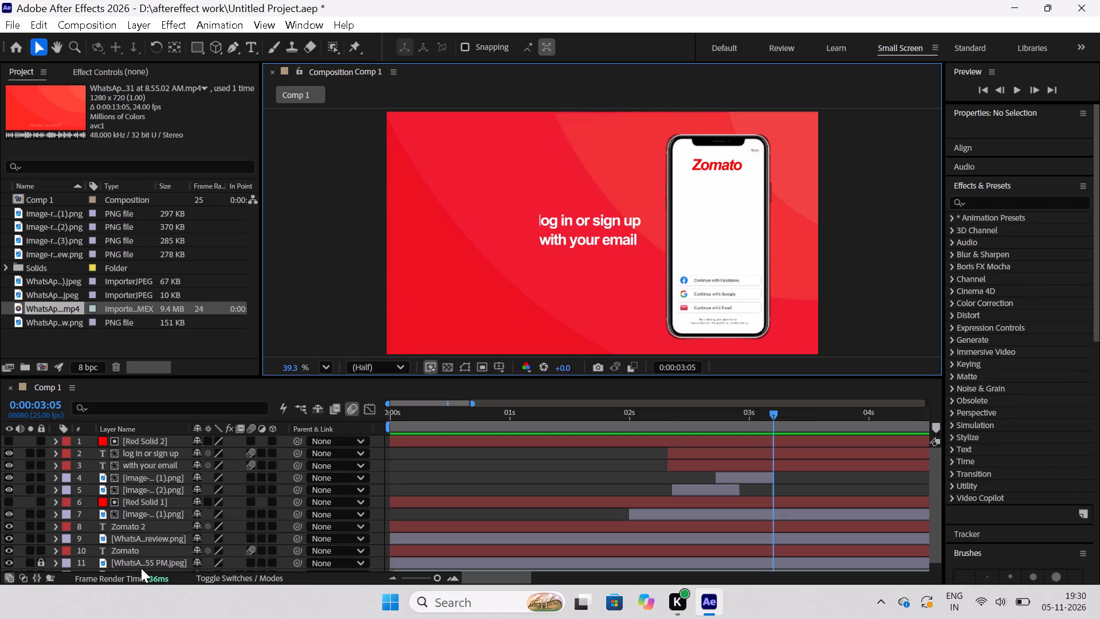
Hide and show the locked JPEG on layer 11 to check whether it is the red background.
click(140, 559)
scroll(161, 529, down, 4)
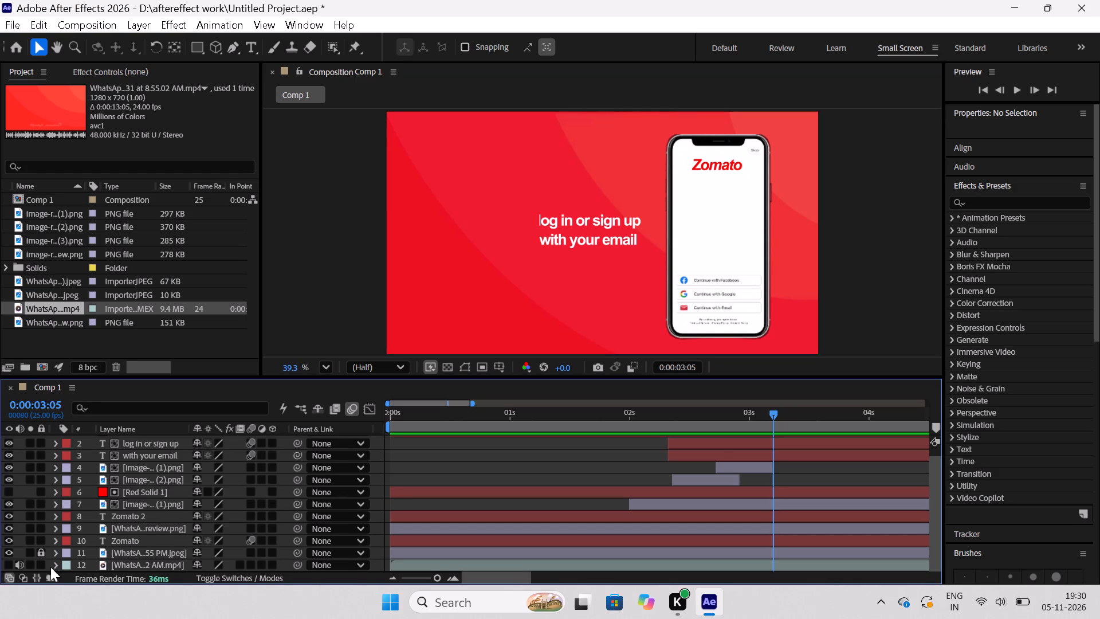
click(10, 554)
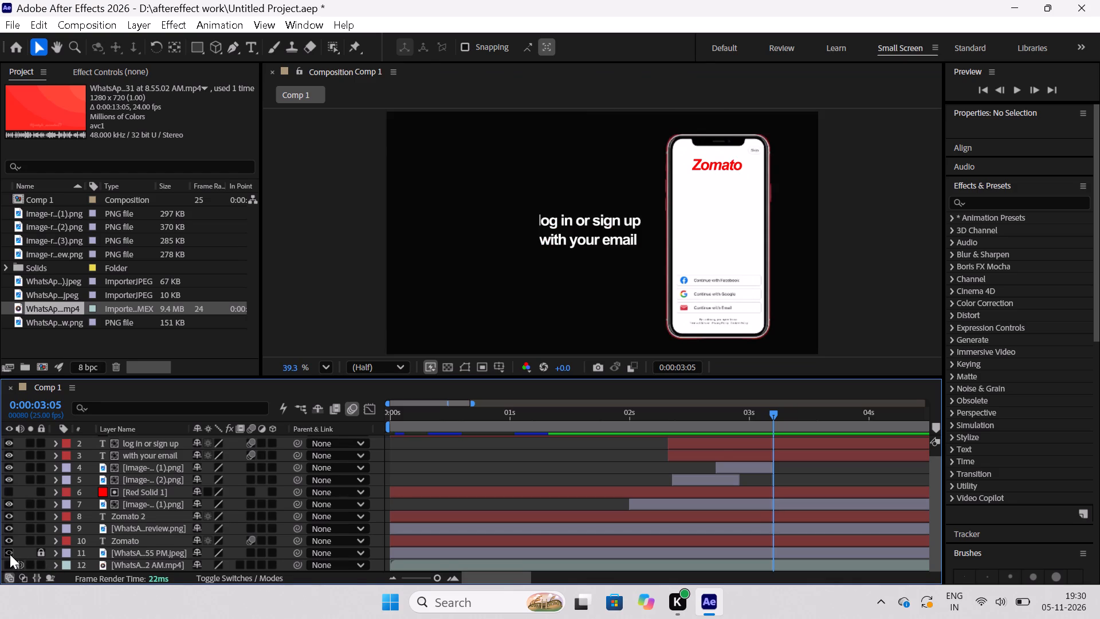
click(10, 554)
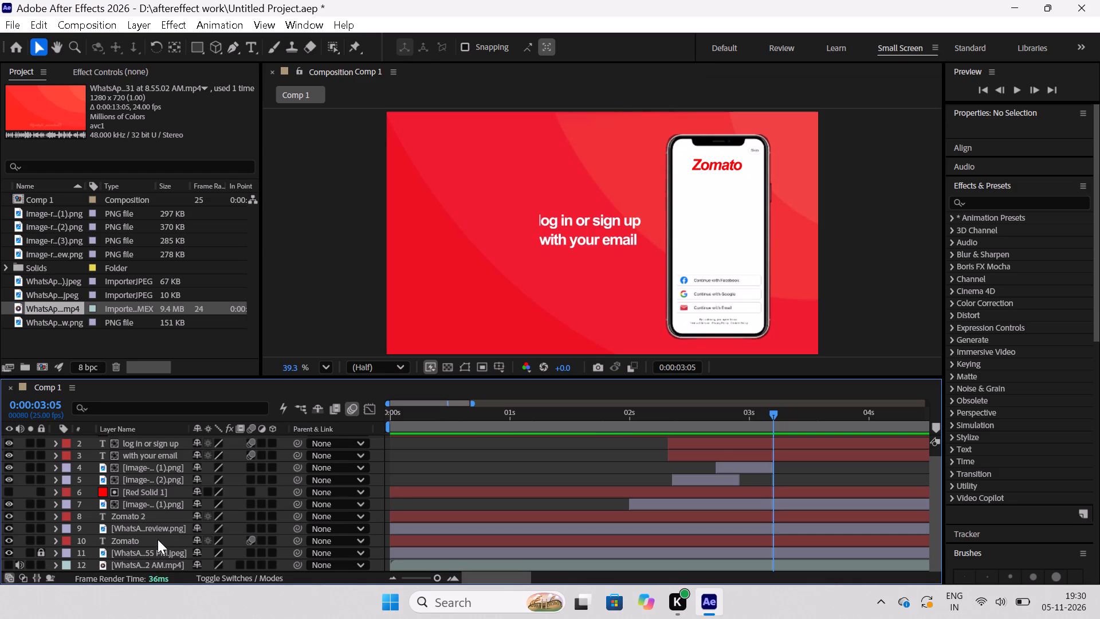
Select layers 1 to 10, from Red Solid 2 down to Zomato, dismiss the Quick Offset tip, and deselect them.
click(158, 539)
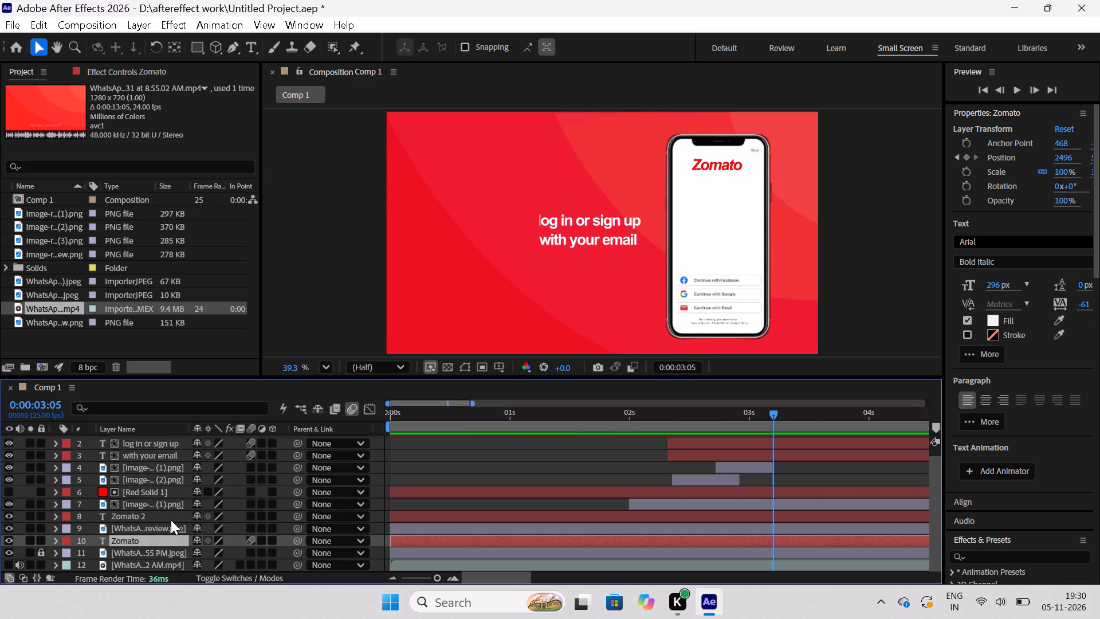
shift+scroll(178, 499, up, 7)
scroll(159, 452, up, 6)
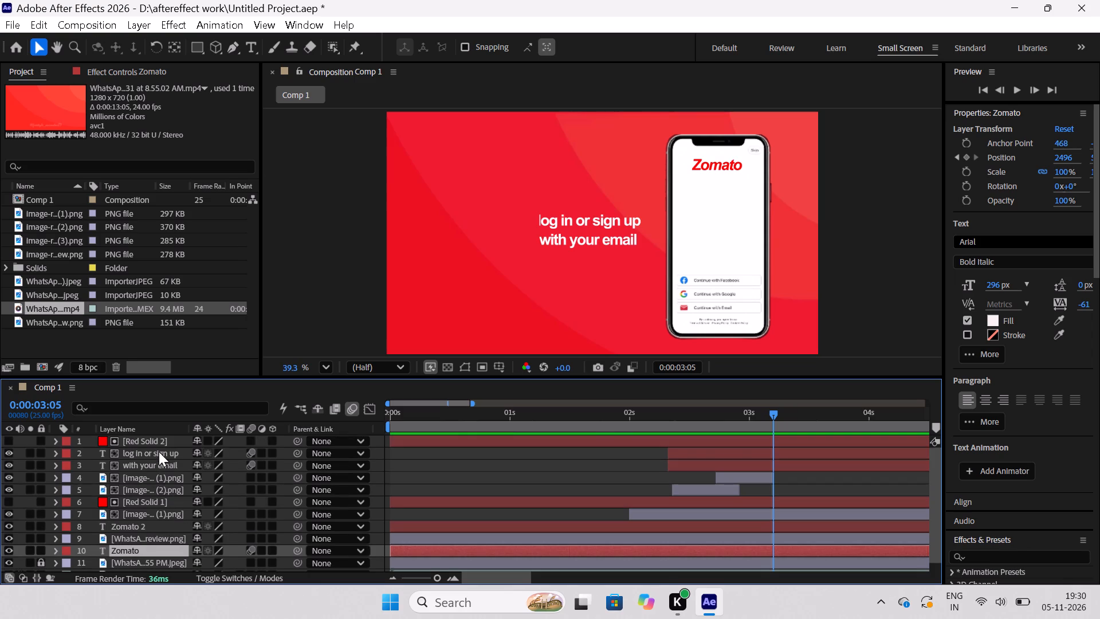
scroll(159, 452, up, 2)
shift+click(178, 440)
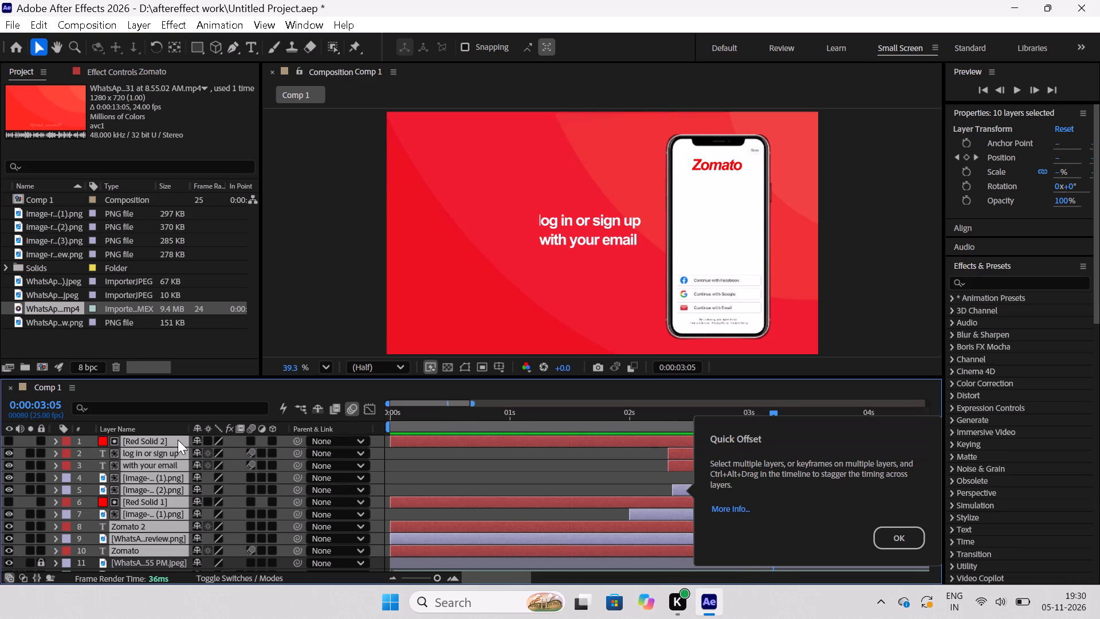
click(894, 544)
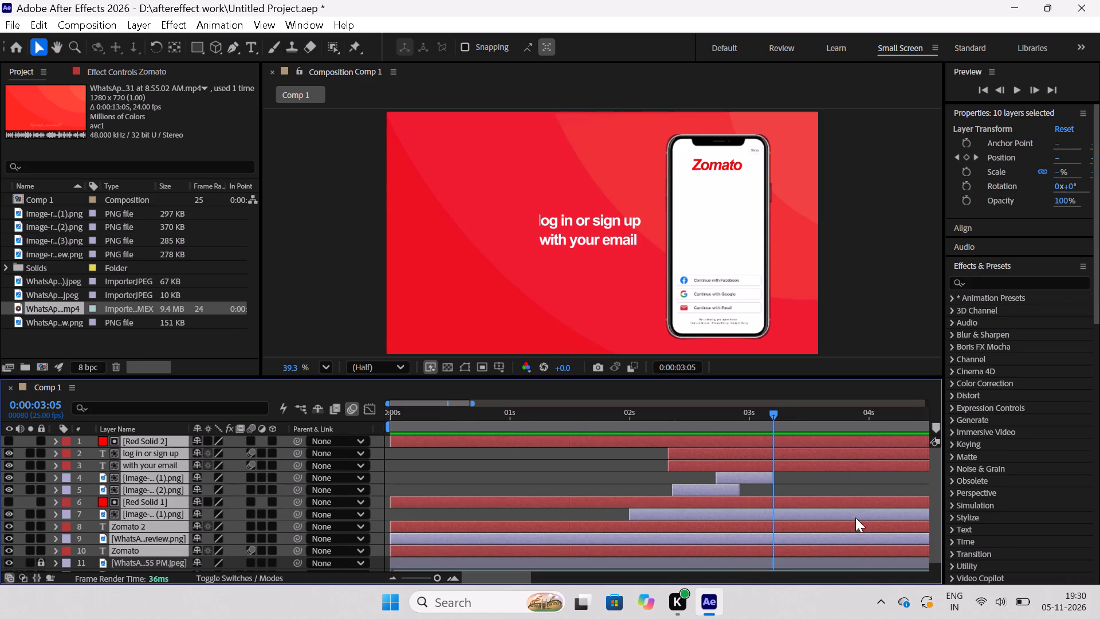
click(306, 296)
Examine which layers the two caption lines and the phone in the composition belong to.
click(610, 222)
click(603, 244)
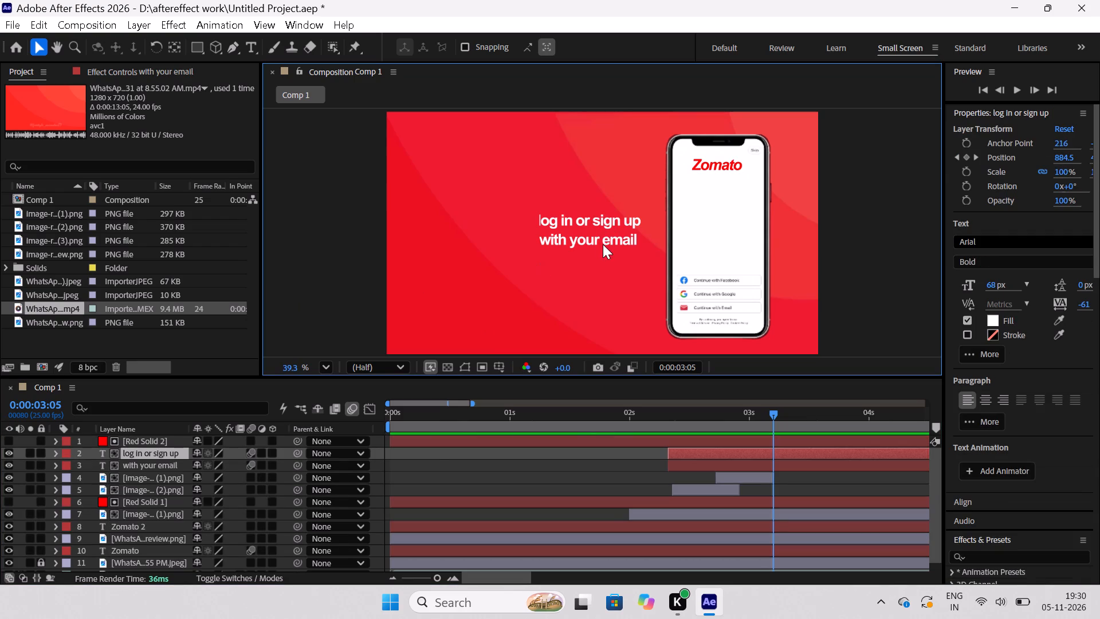
click(601, 221)
click(595, 233)
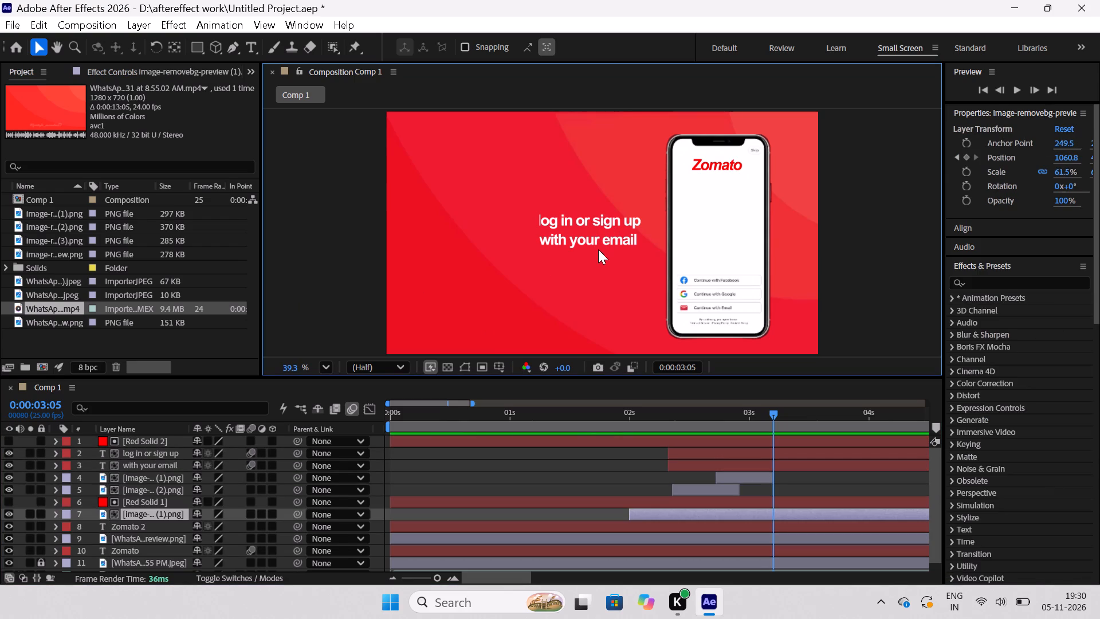
click(598, 256)
click(628, 225)
click(727, 193)
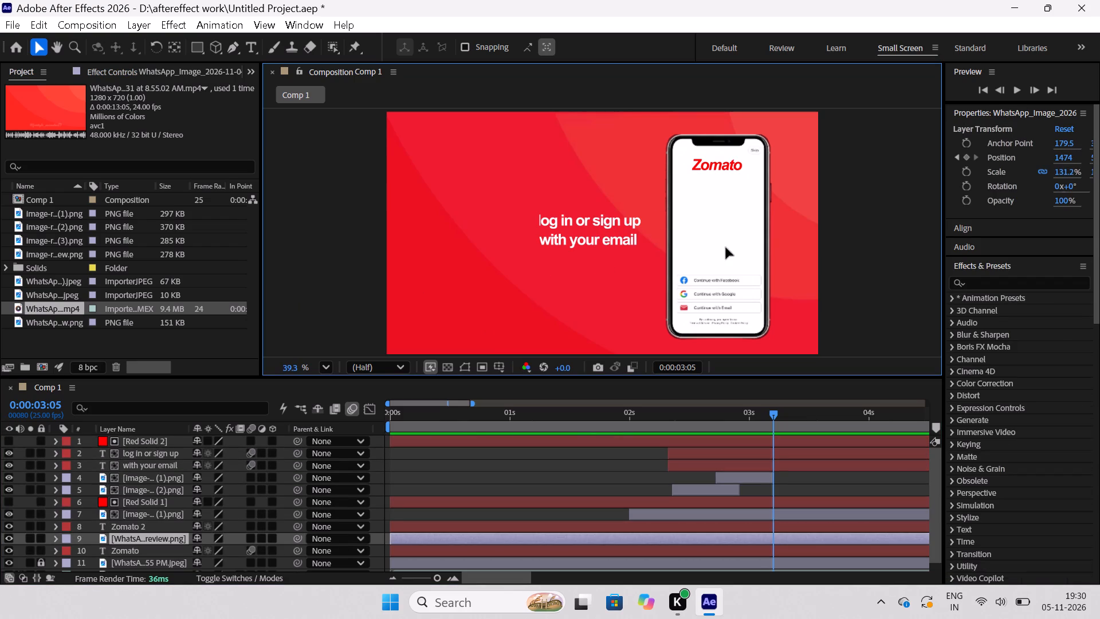
click(726, 248)
click(573, 251)
click(599, 233)
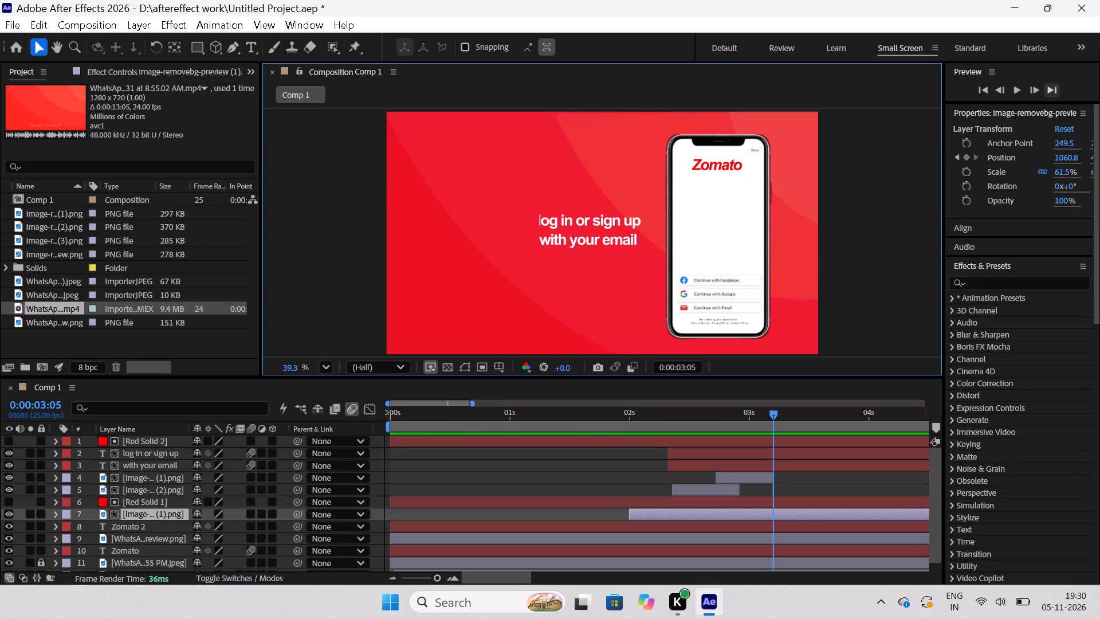
Close After Effects, saving the changes to Untitled Project.aep.
click(1077, 14)
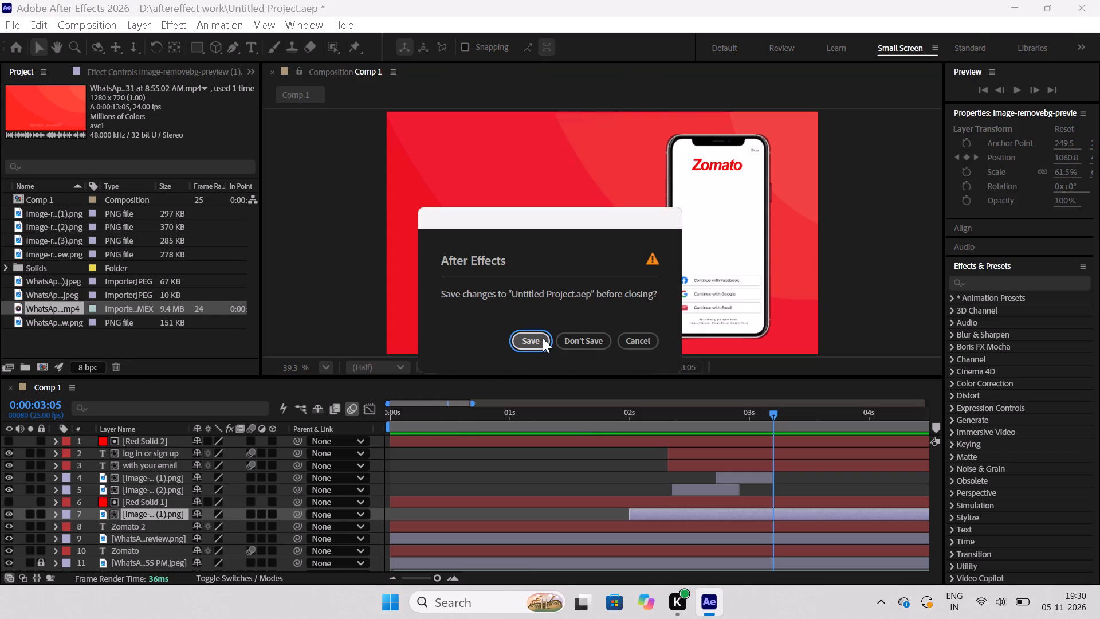
click(543, 338)
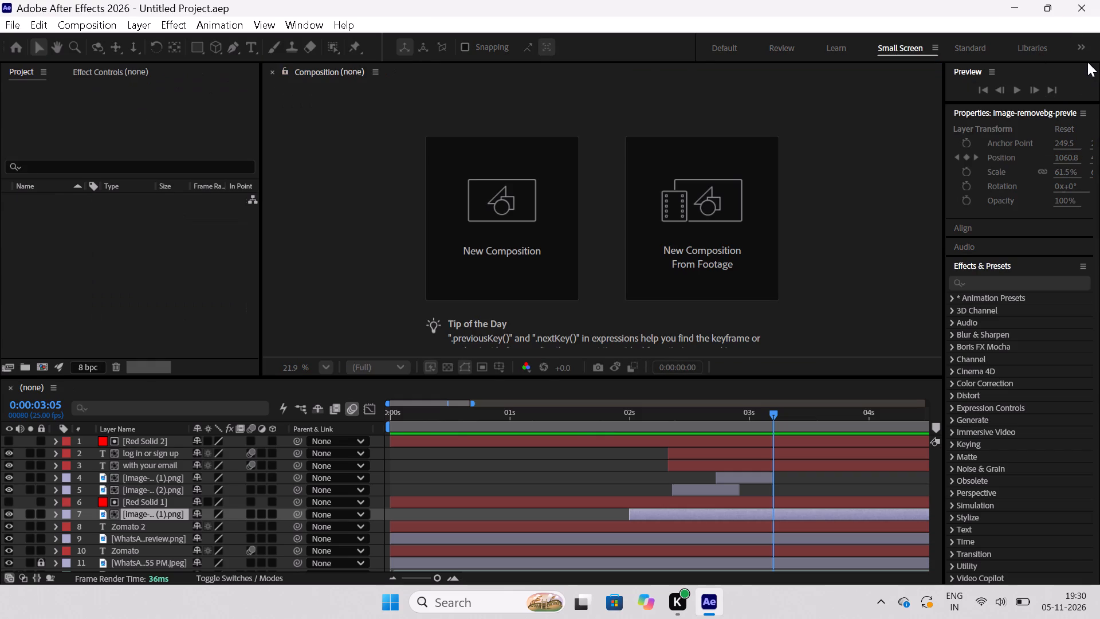
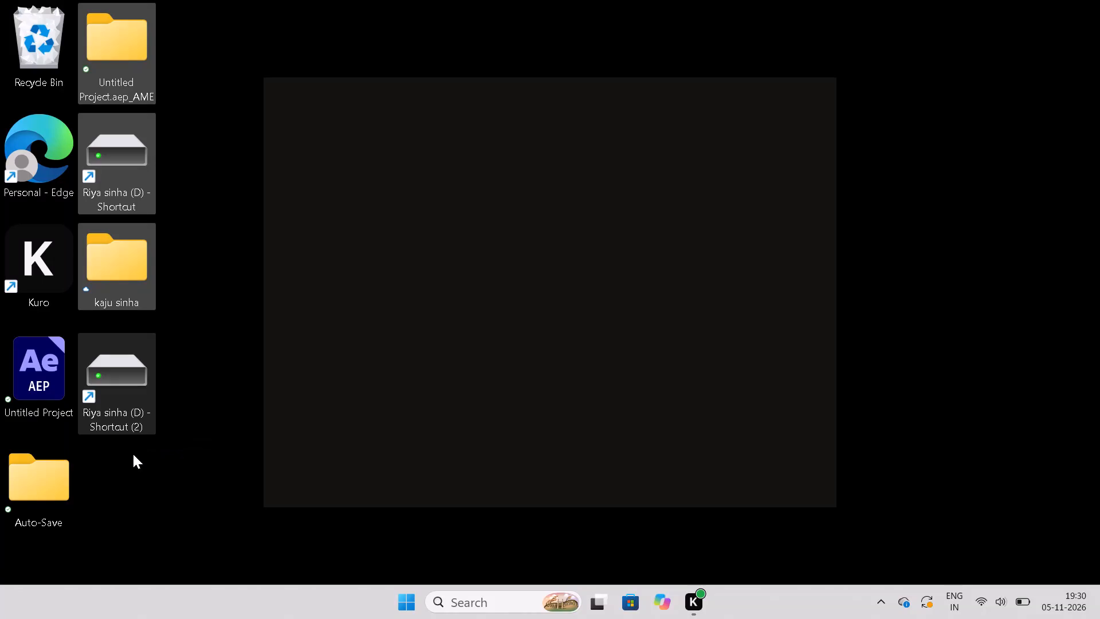
Delete the selected desktop items, including the Untitled Project.aep_AME folder and the D drive shortcut.
key(Delete)
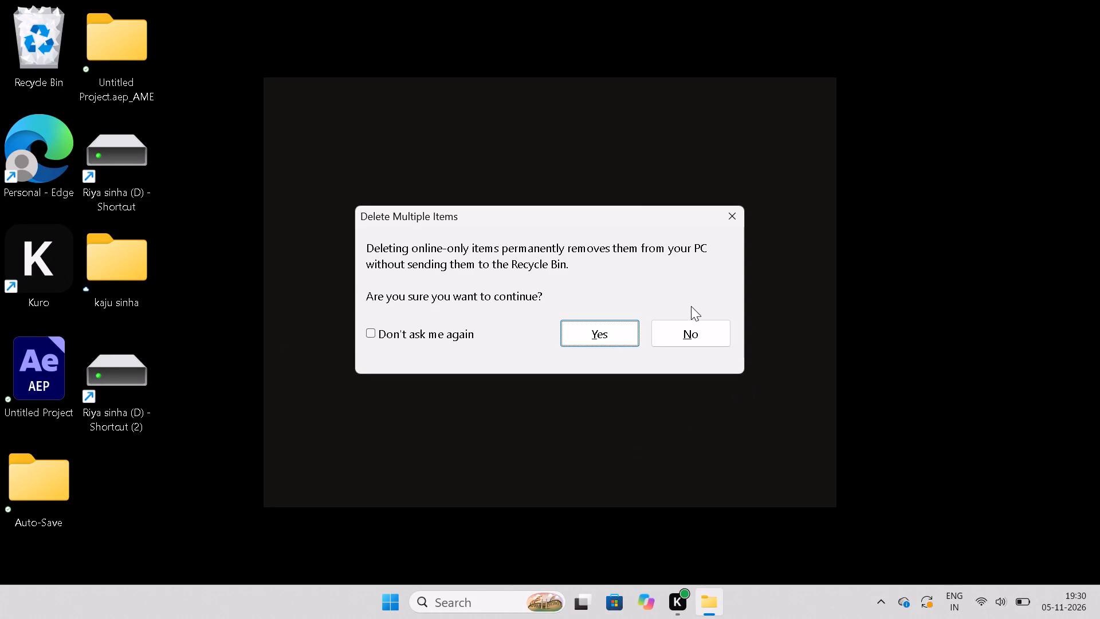
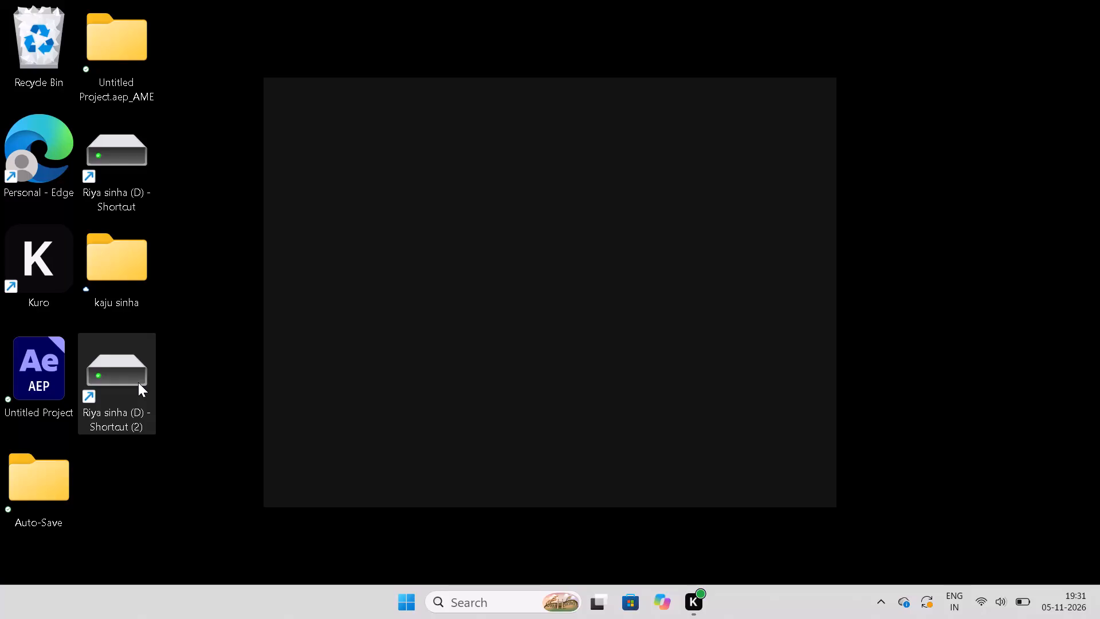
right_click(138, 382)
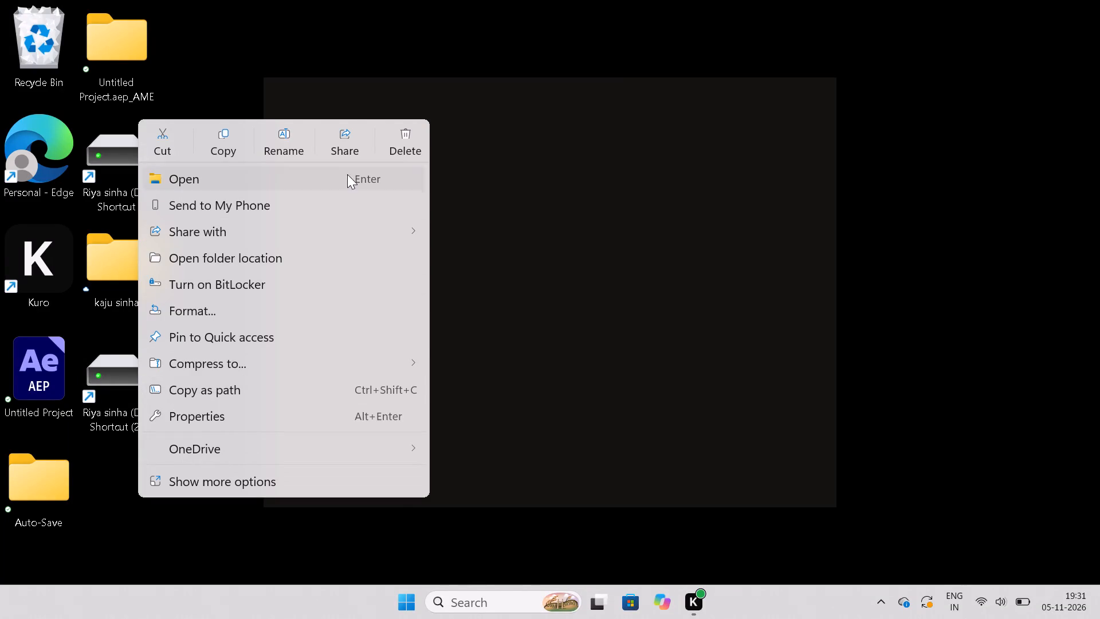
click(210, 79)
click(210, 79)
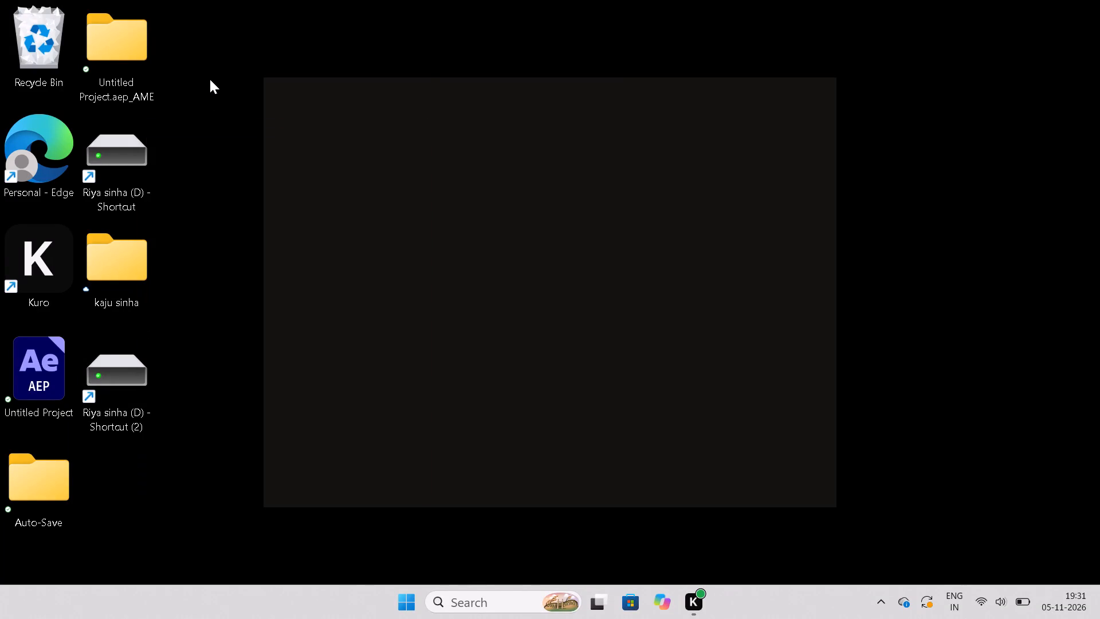
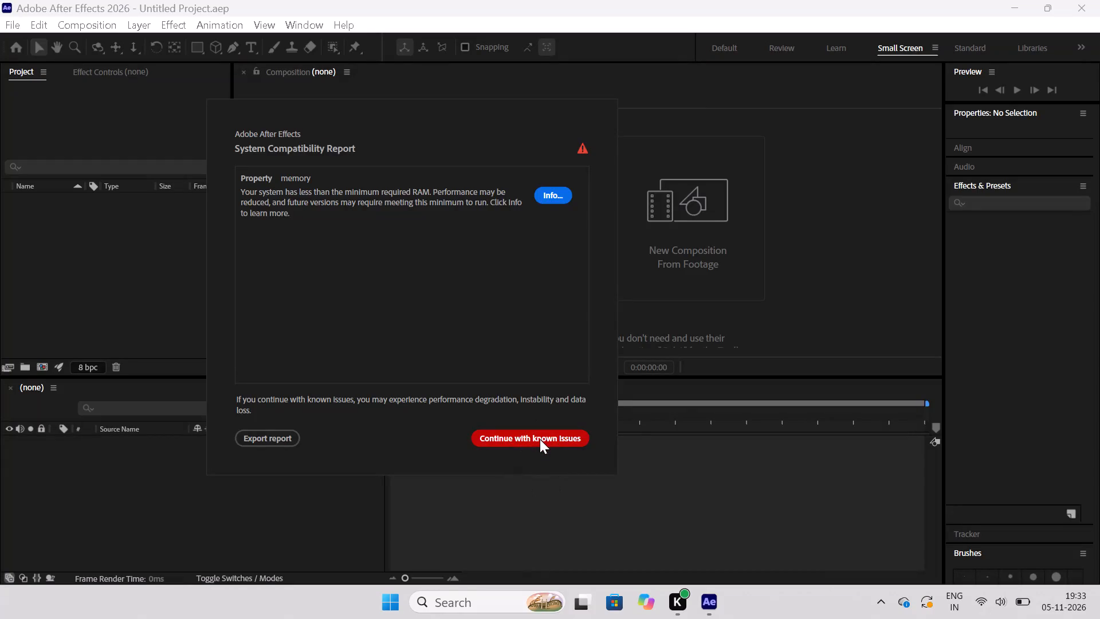
Dismiss the compatibility and disk cache notices and open the most recent Untitled Project.
click(540, 441)
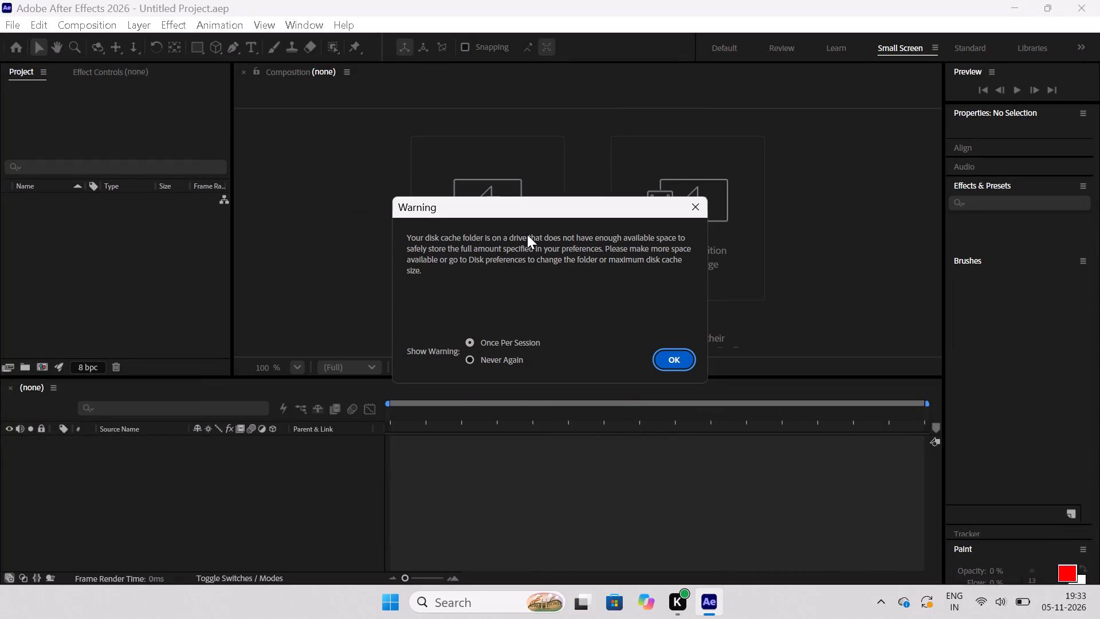
click(667, 363)
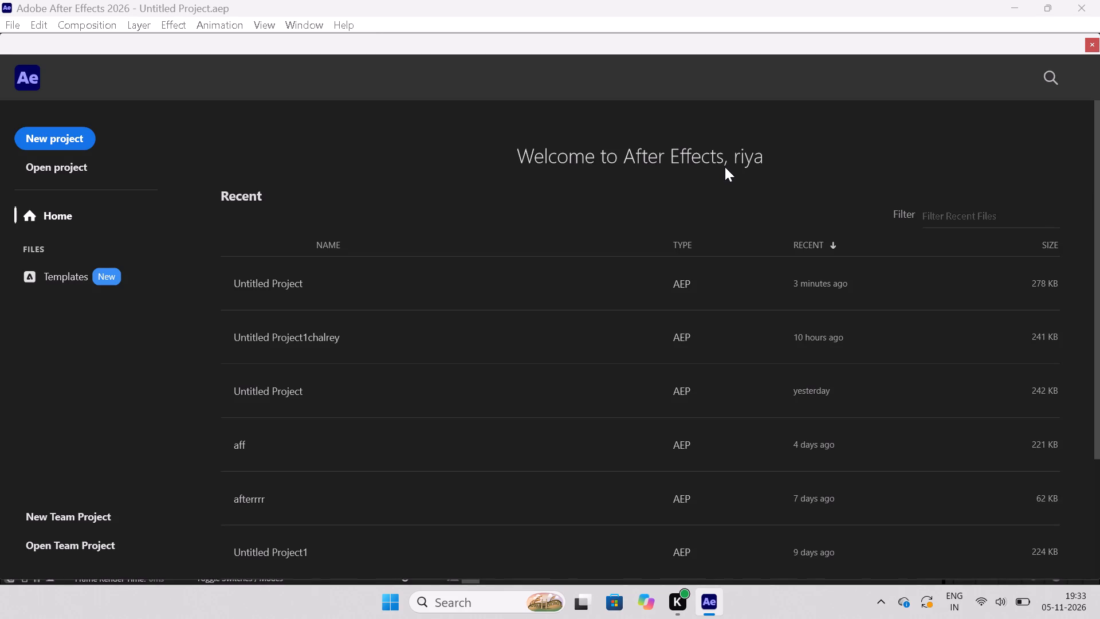
click(276, 285)
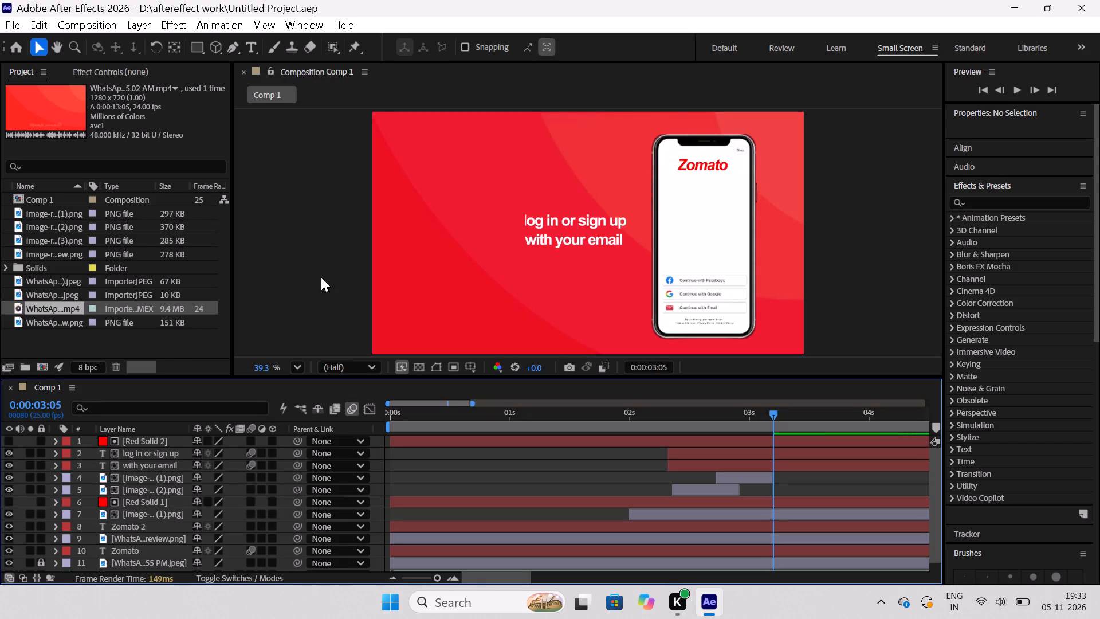
Select layers 1 to 9 in Comp 1, from Red Solid 2 through the WhatsApp preview PNG, and reveal their Position properties.
click(552, 228)
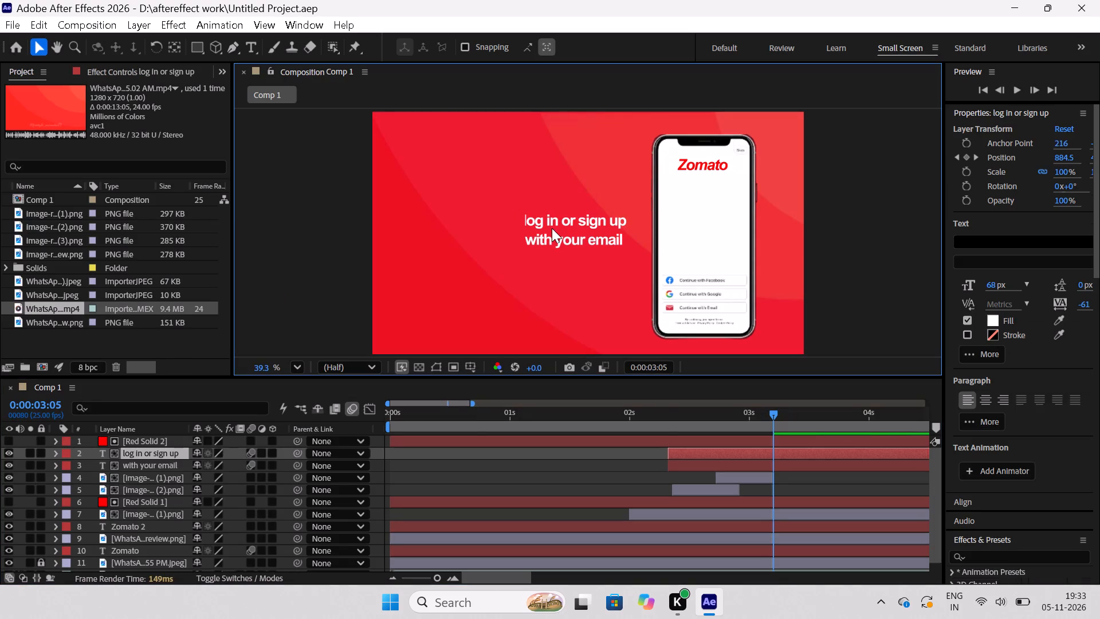
click(313, 232)
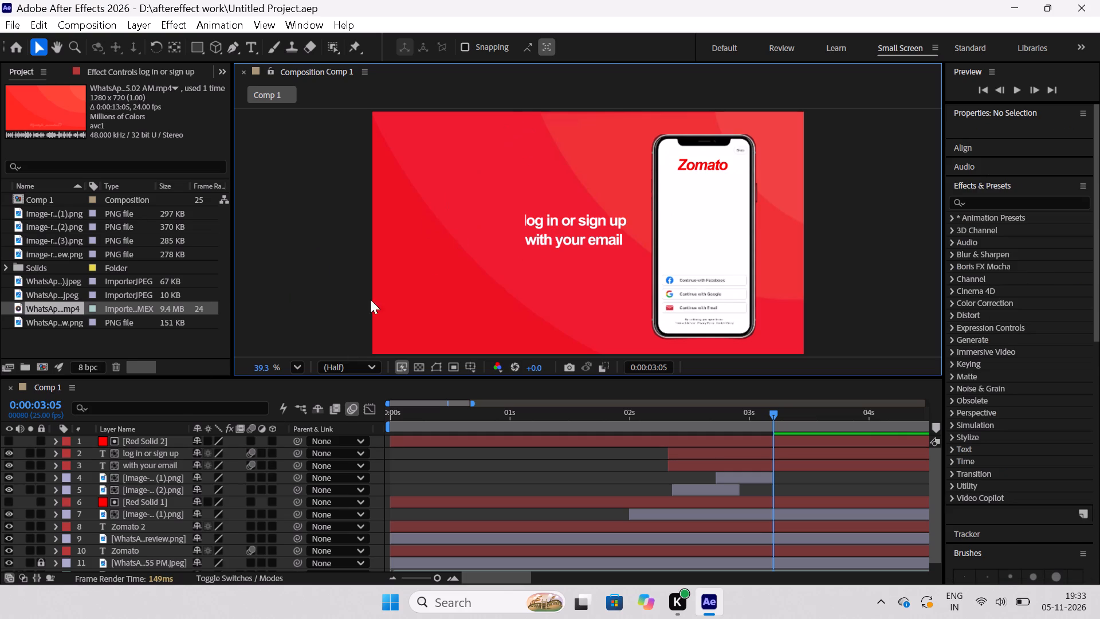
click(152, 447)
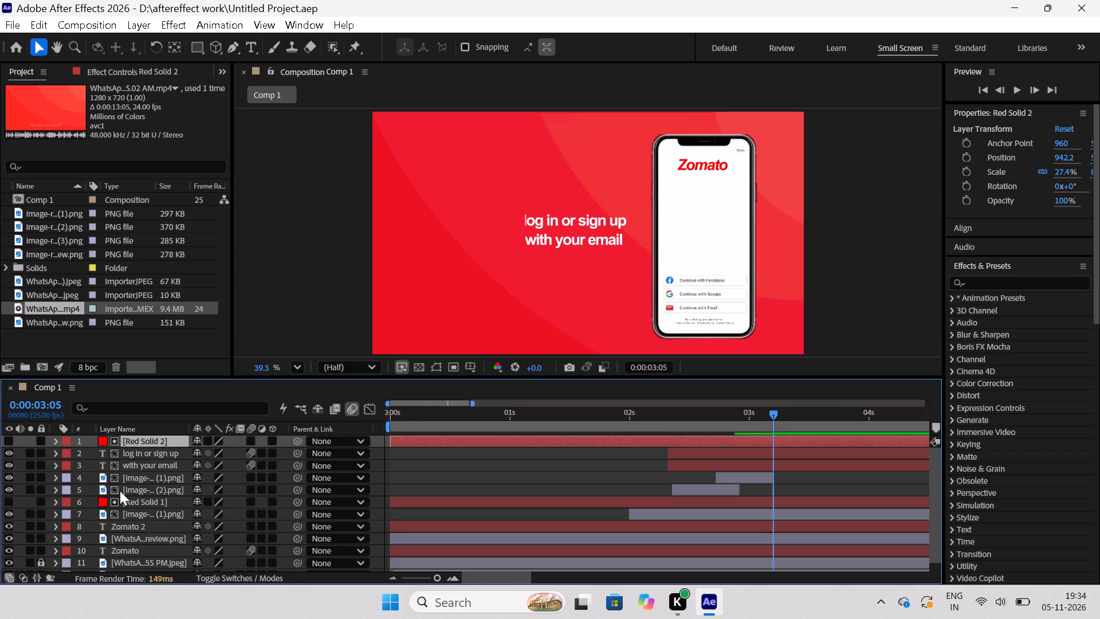
shift+scroll(125, 494, down, 2)
shift+scroll(125, 494, up, 1)
scroll(125, 514, down, 1)
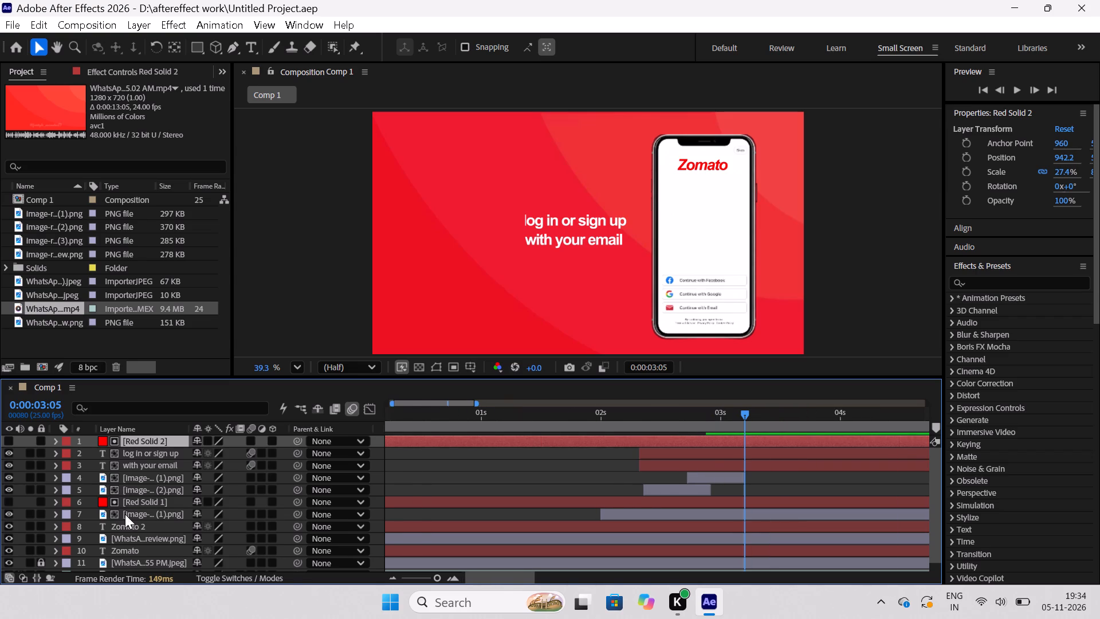
scroll(125, 514, down, 4)
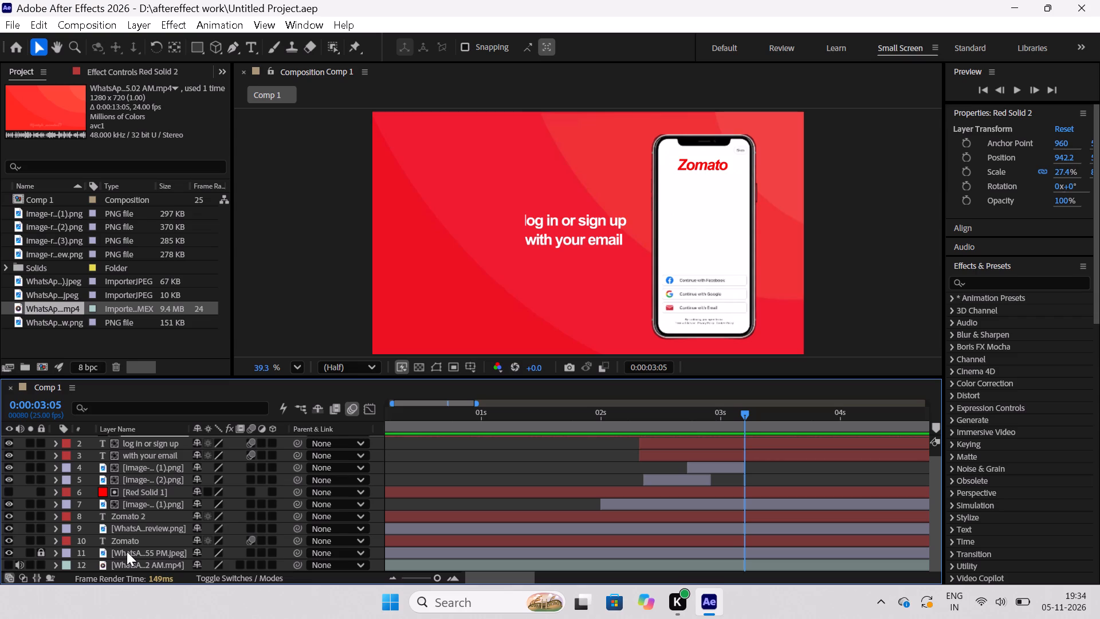
shift+click(142, 522)
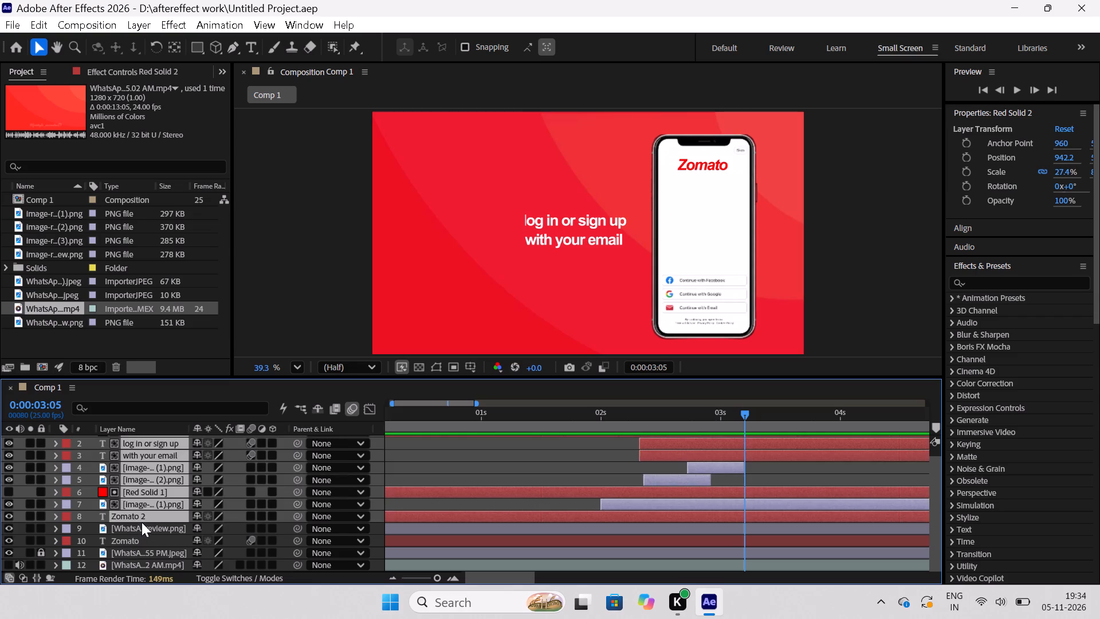
shift+click(142, 531)
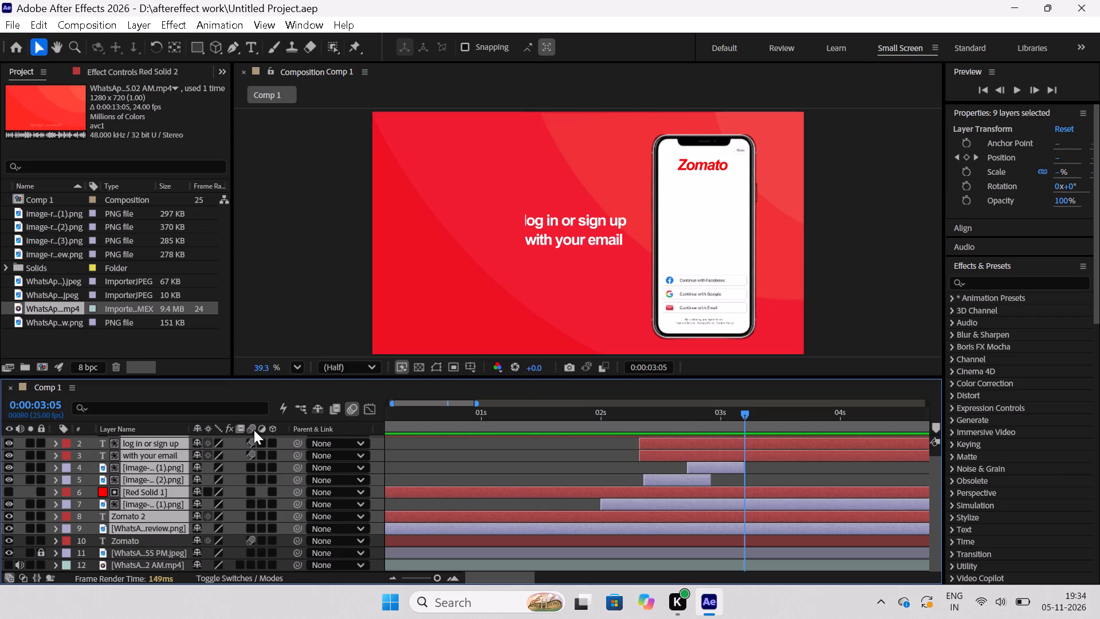
scroll(154, 502, up, 6)
scroll(155, 501, down, 2)
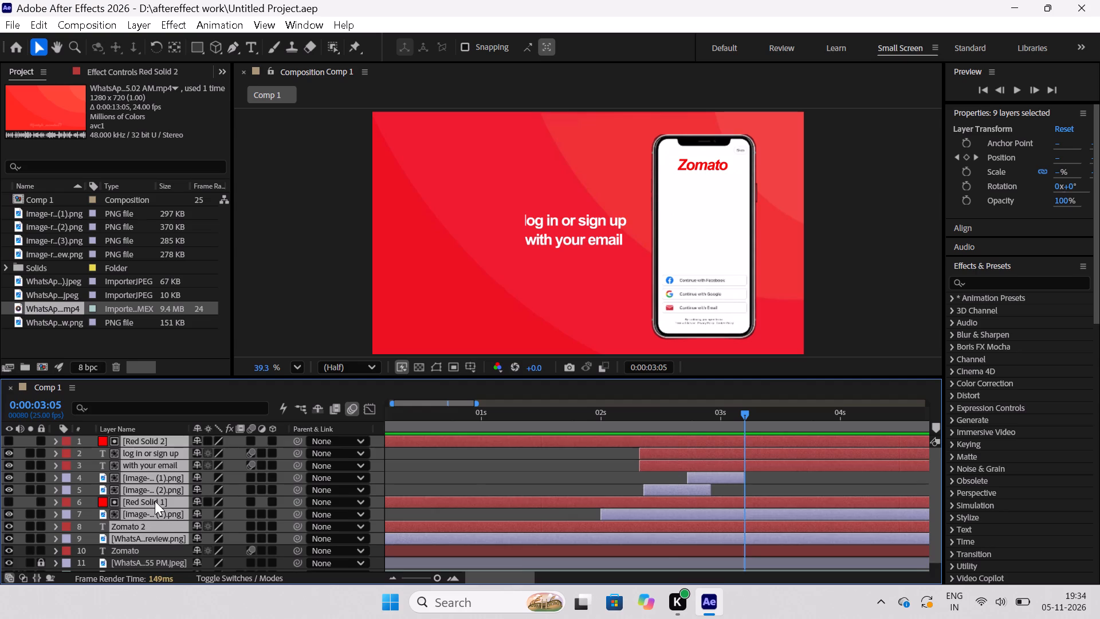
scroll(155, 501, down, 5)
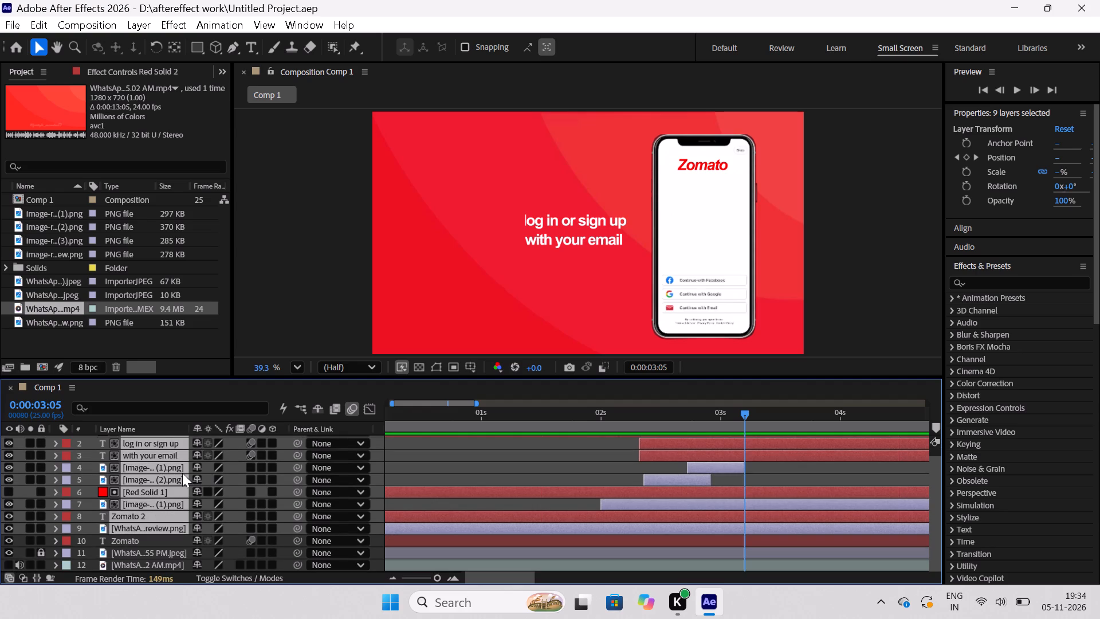
key(p)
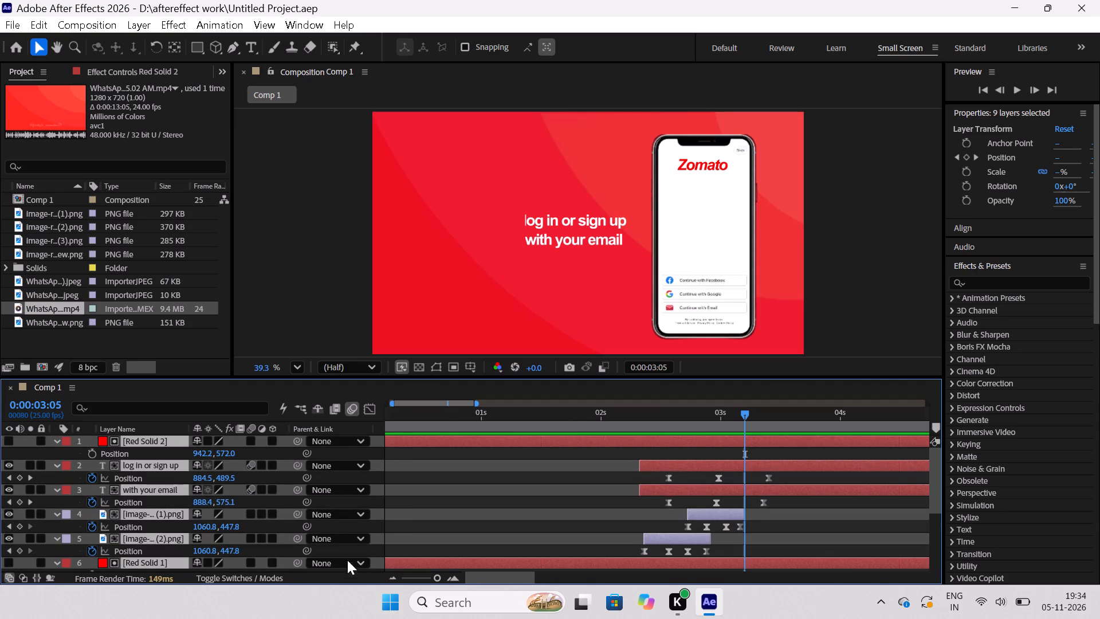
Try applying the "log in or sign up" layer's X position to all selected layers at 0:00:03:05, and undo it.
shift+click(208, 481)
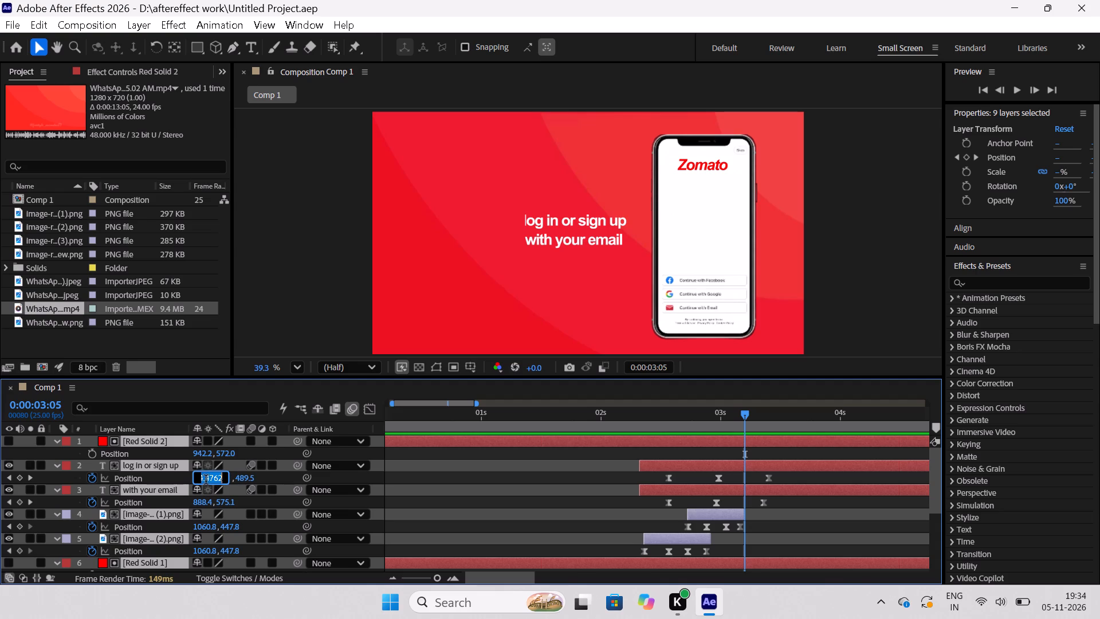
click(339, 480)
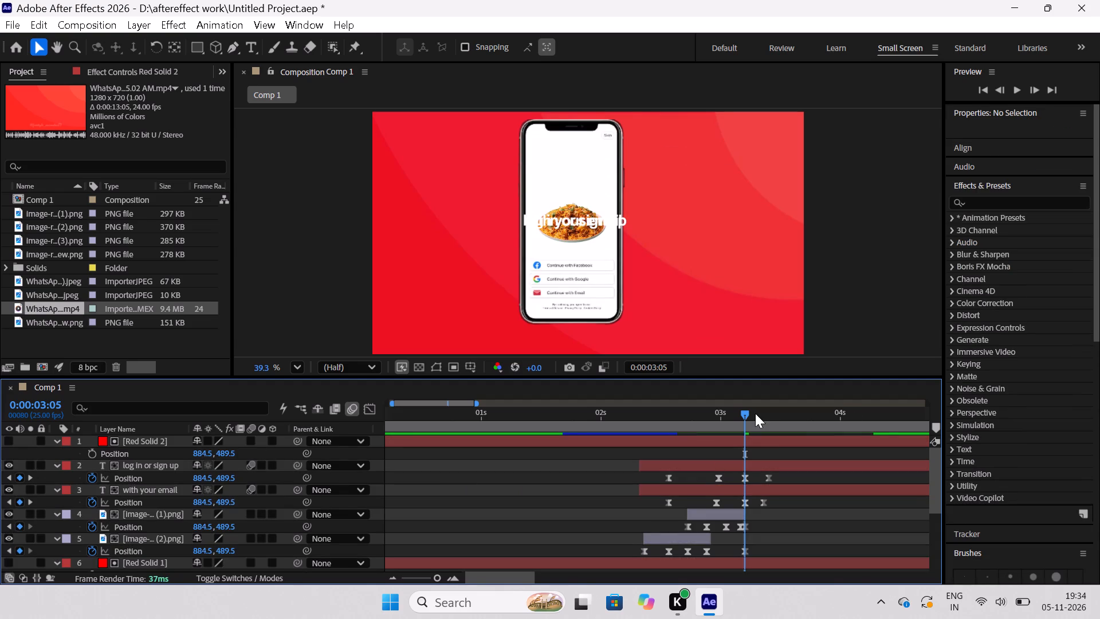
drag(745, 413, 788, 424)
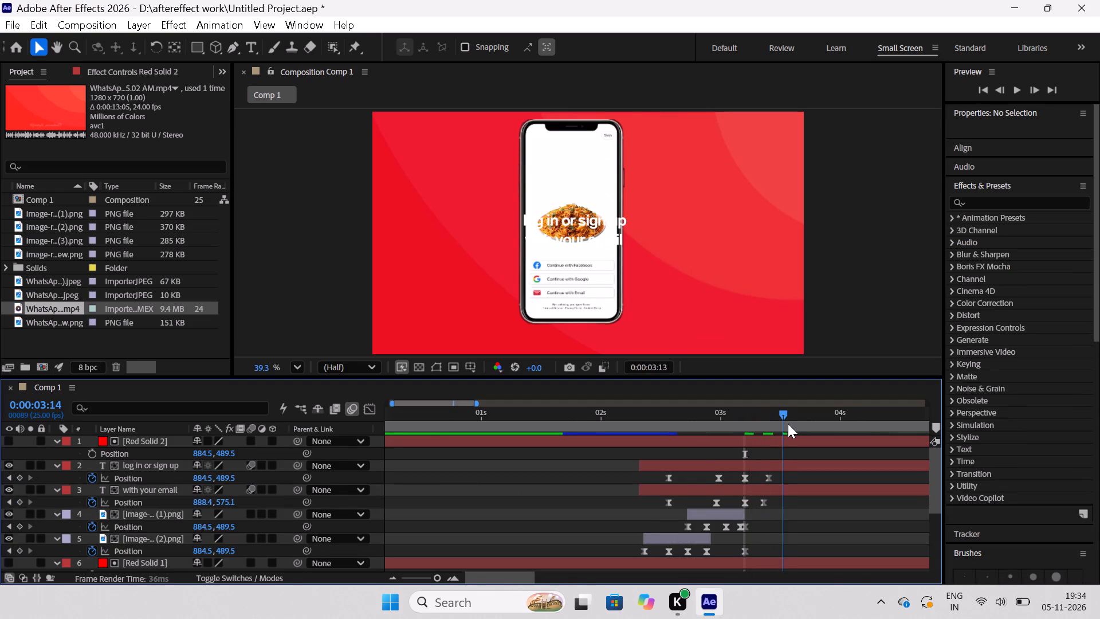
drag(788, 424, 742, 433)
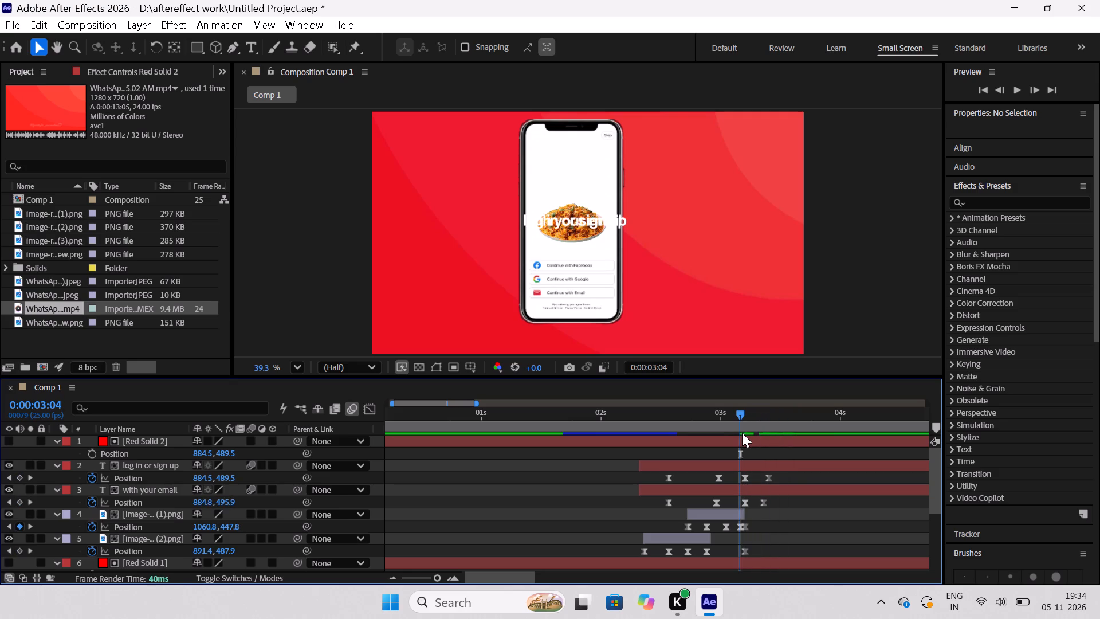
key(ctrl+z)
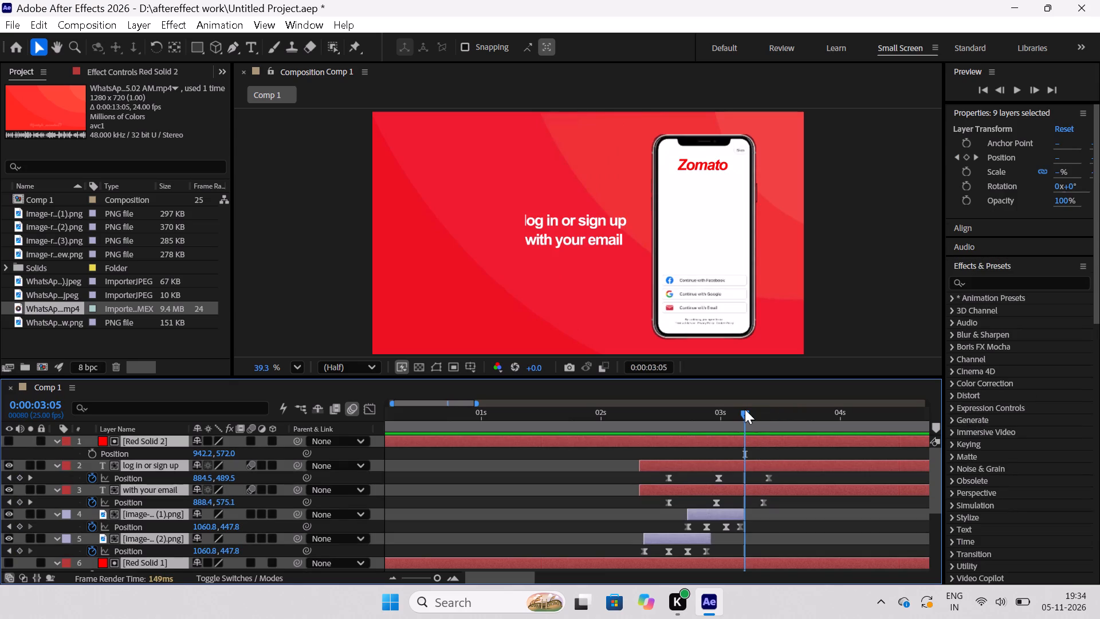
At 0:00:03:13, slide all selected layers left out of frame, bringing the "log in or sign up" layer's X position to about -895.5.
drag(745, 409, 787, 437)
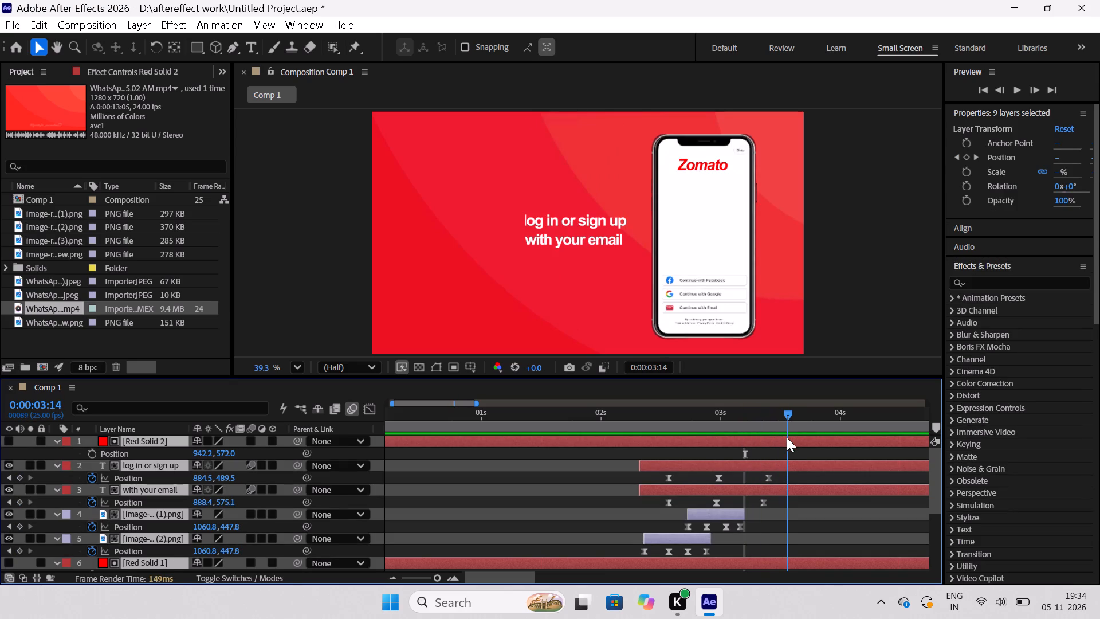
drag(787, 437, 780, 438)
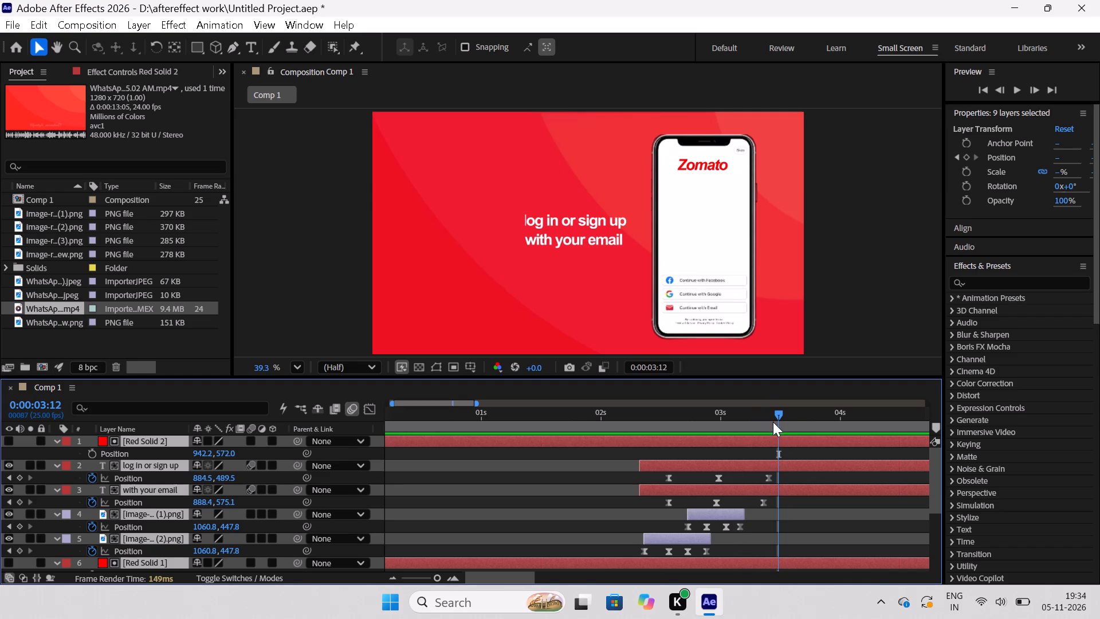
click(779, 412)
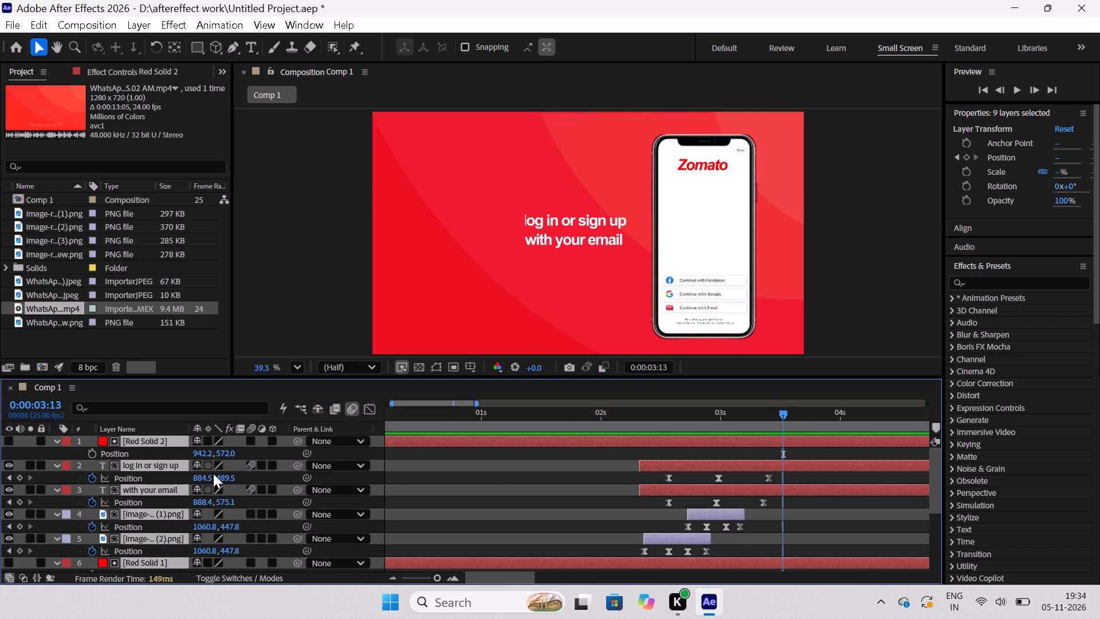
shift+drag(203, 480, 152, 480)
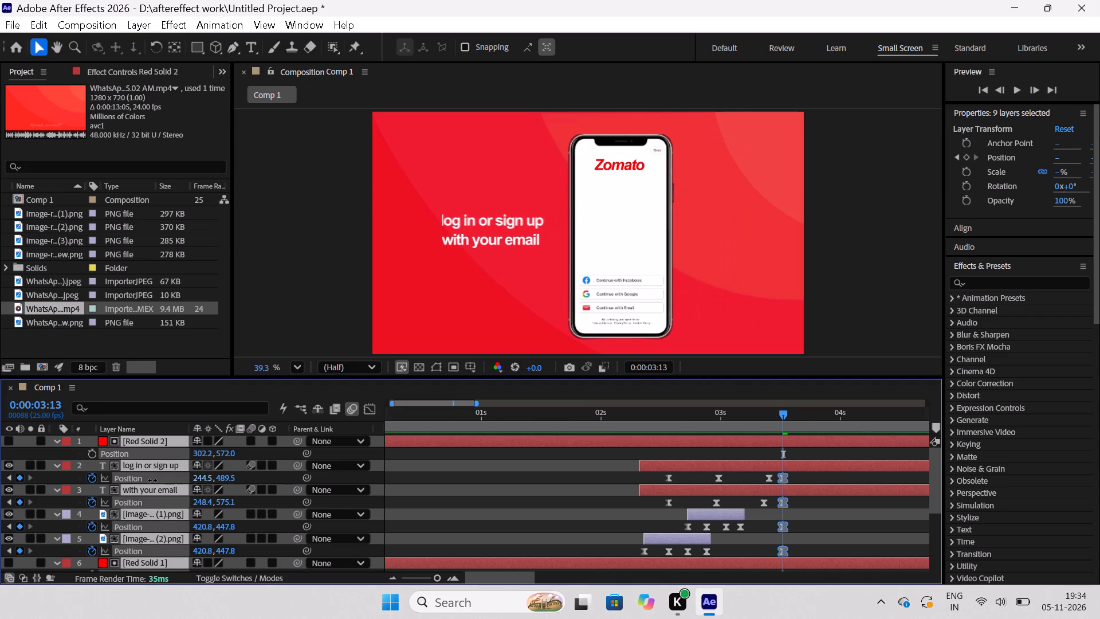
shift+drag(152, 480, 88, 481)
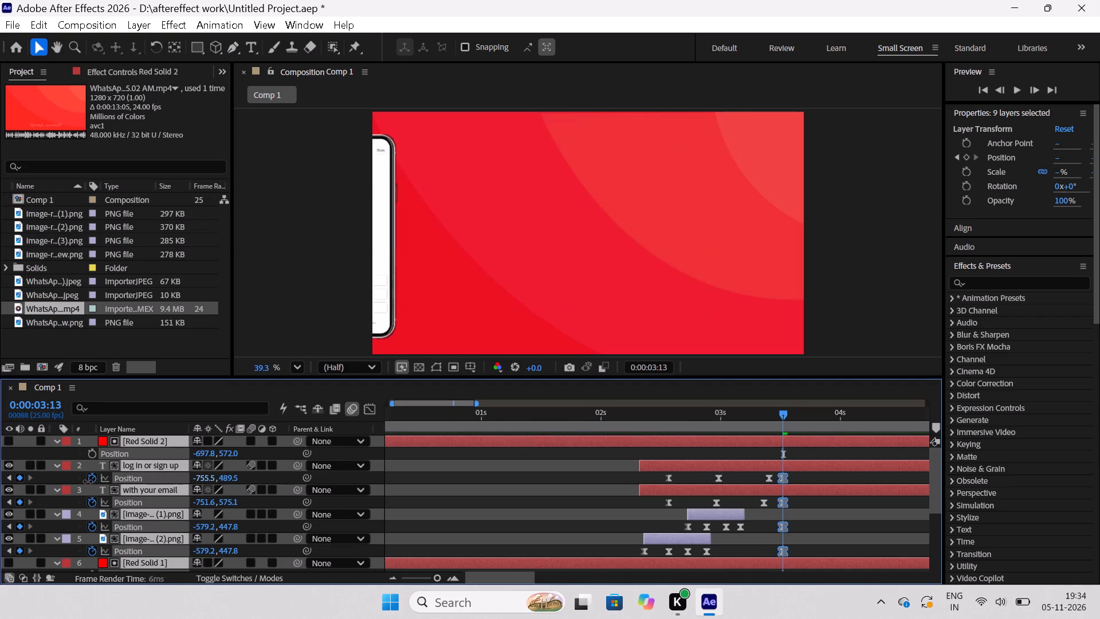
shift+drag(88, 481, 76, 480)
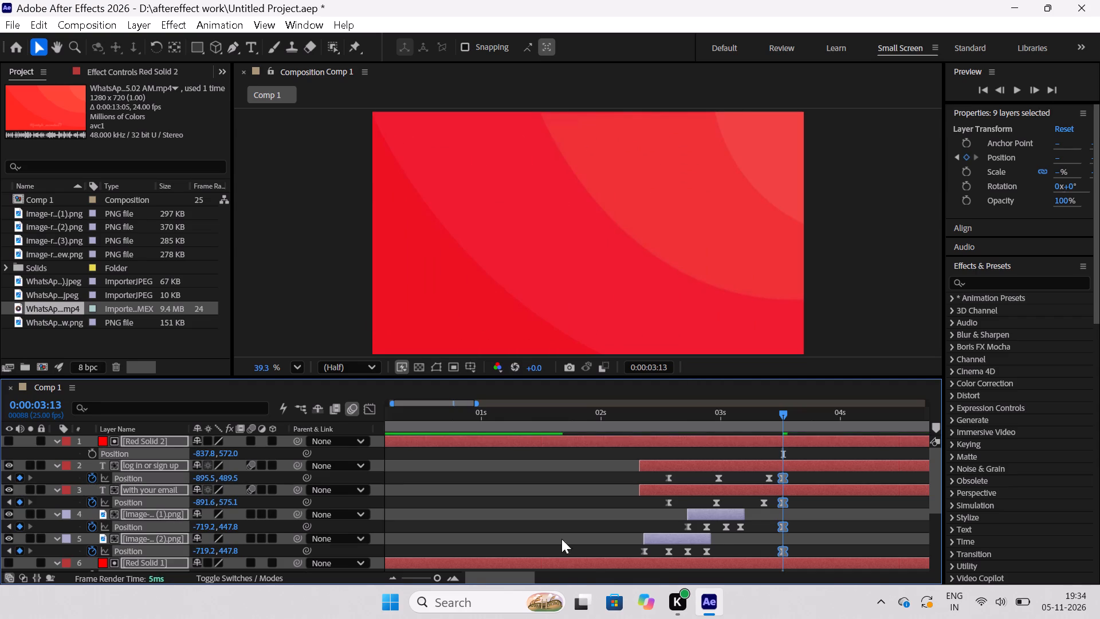
Preview Comp 1 from the first frame to check the layers' slide-out motion.
drag(777, 414, 555, 441)
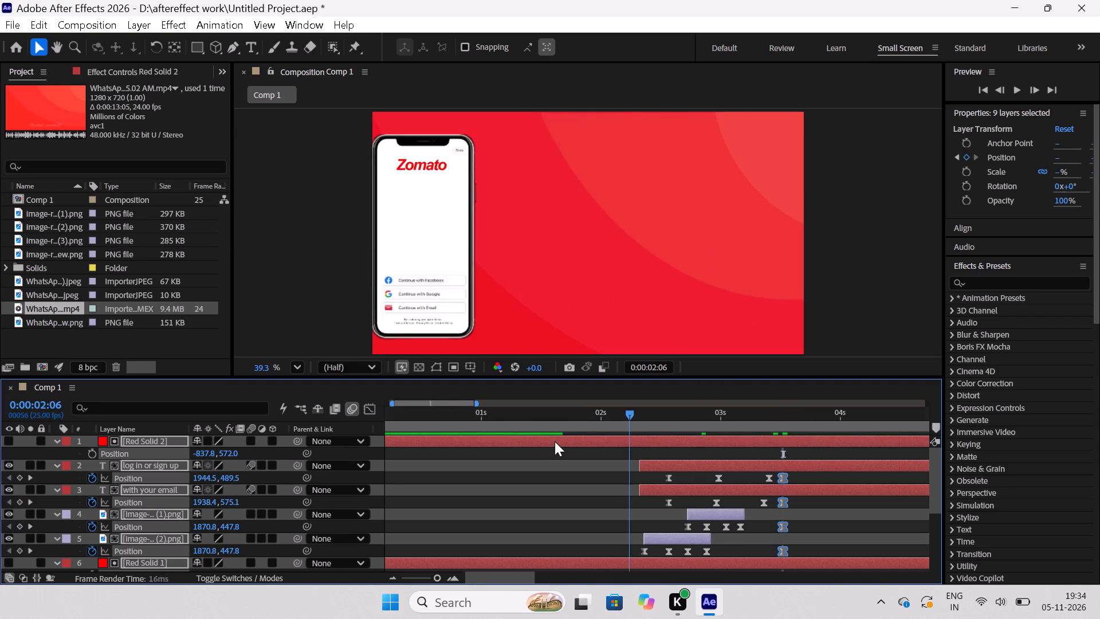
drag(555, 441, 351, 441)
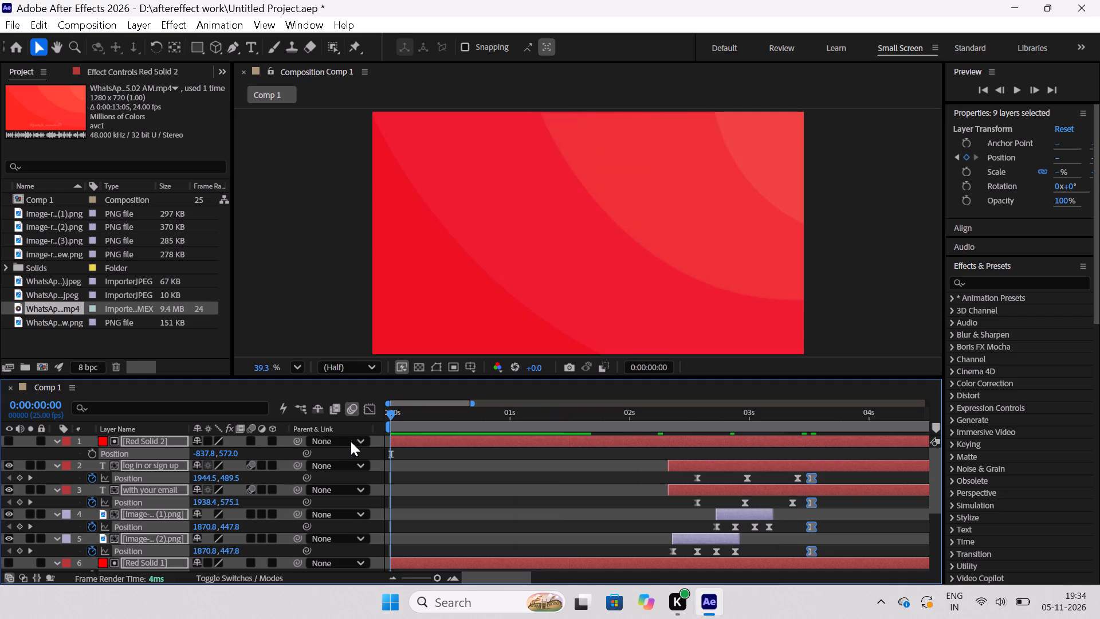
drag(351, 441, 335, 444)
key(space)
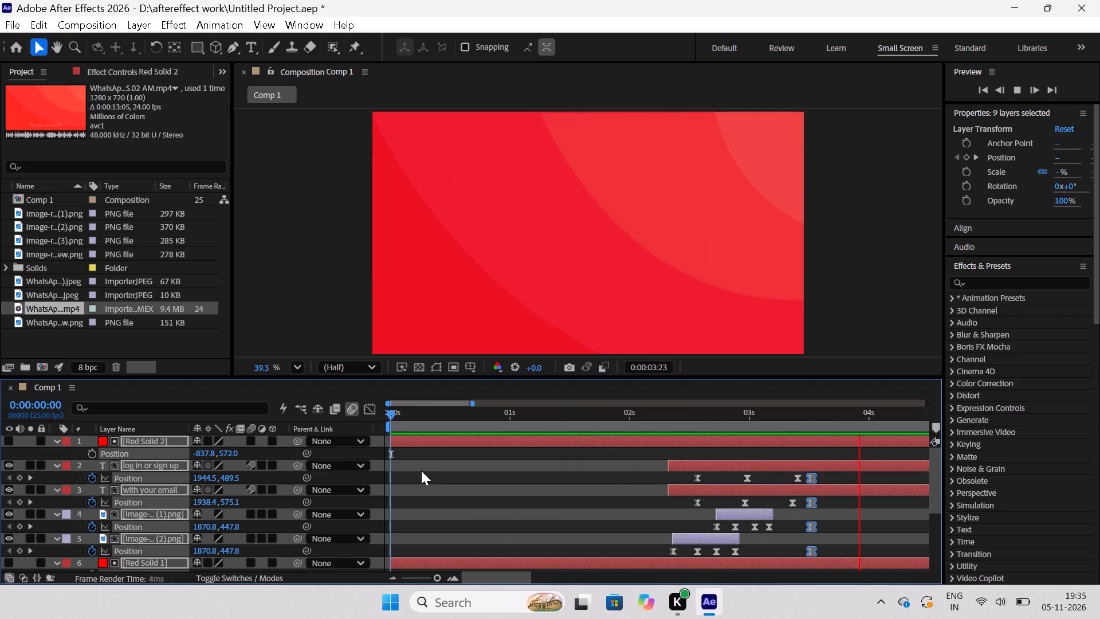
key(space)
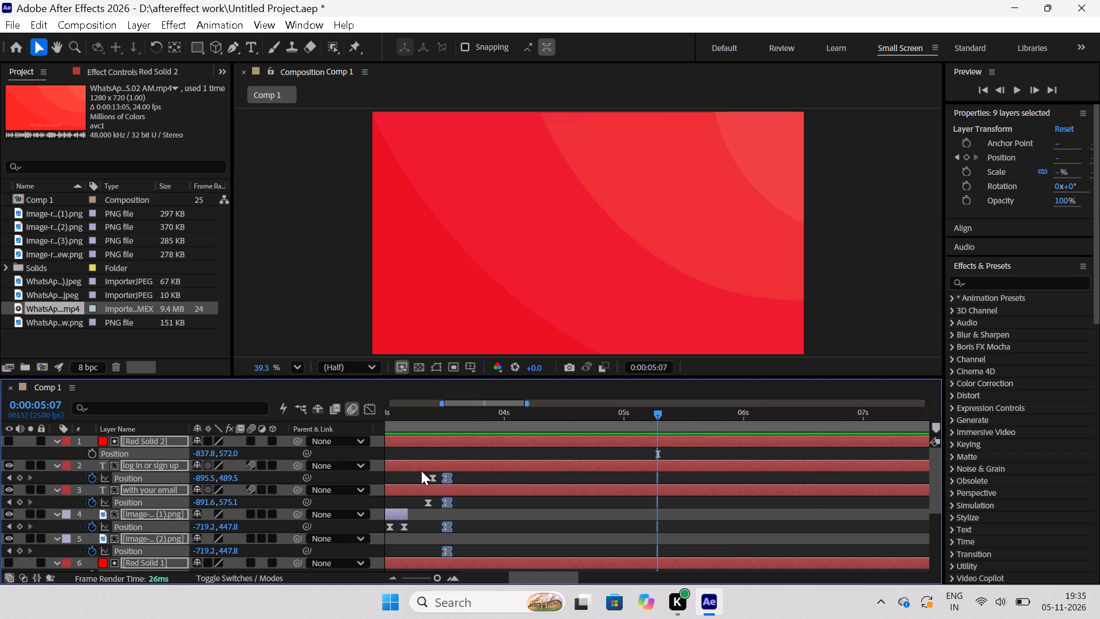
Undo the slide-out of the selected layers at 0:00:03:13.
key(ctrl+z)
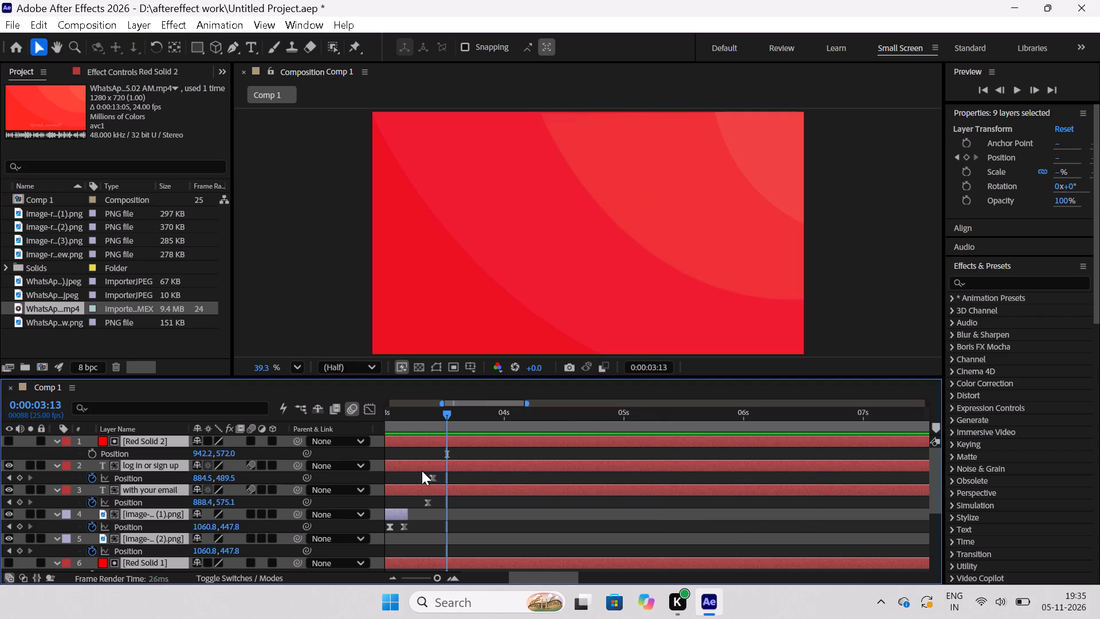
Preview Comp 1 from the first frame and replay it from 0:00:02:22 to check the timing of the text and food images.
drag(444, 416, 418, 424)
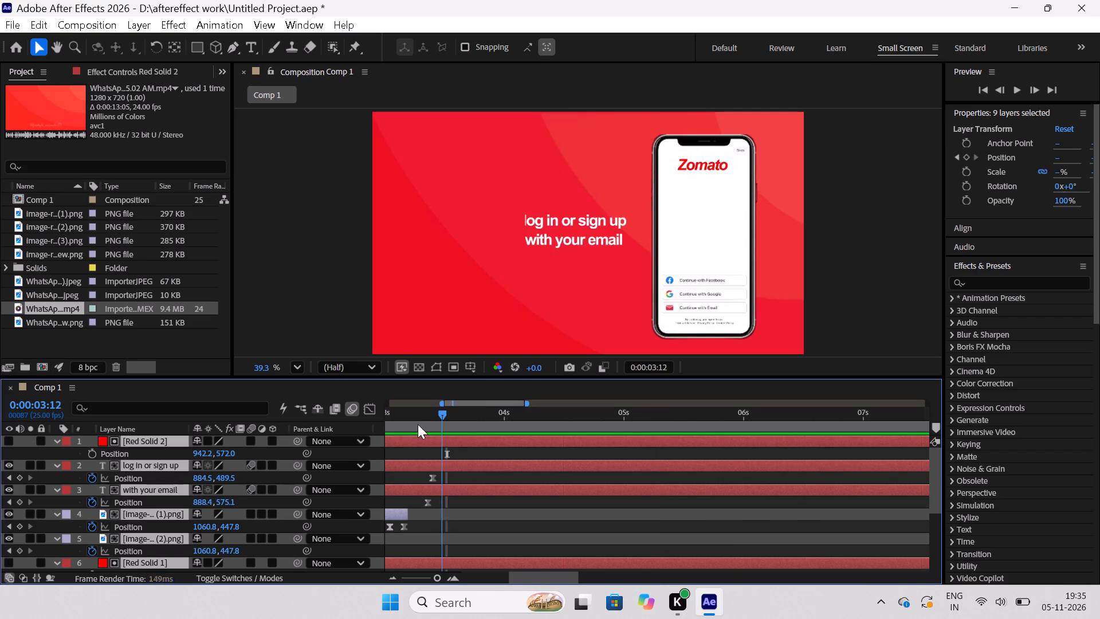
drag(418, 424, 360, 437)
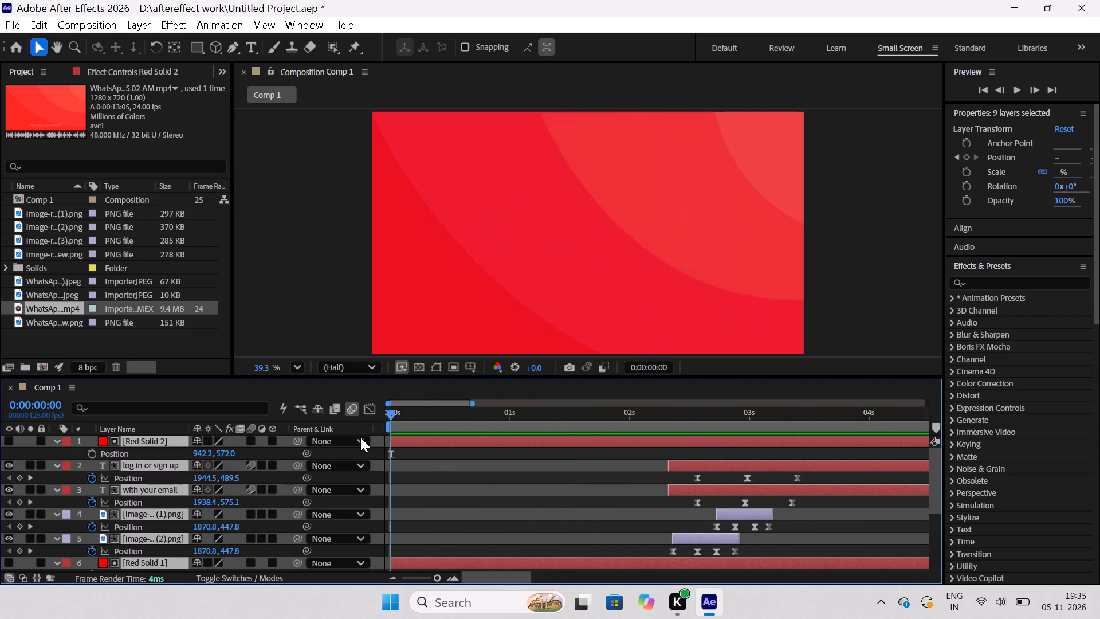
drag(360, 437, 348, 440)
key(space)
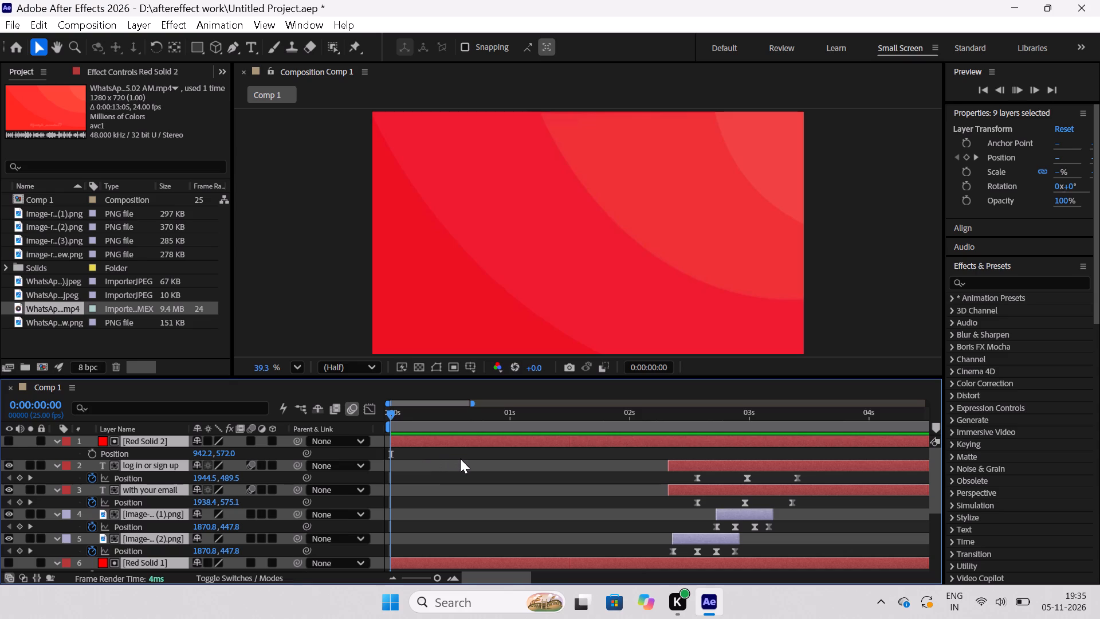
key(space)
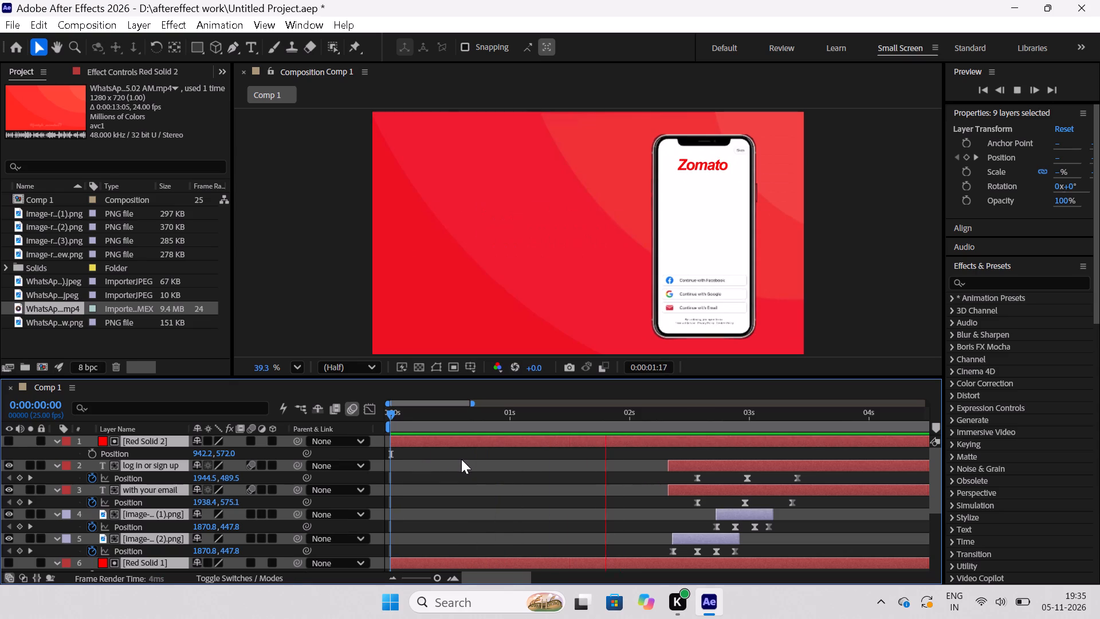
key(space)
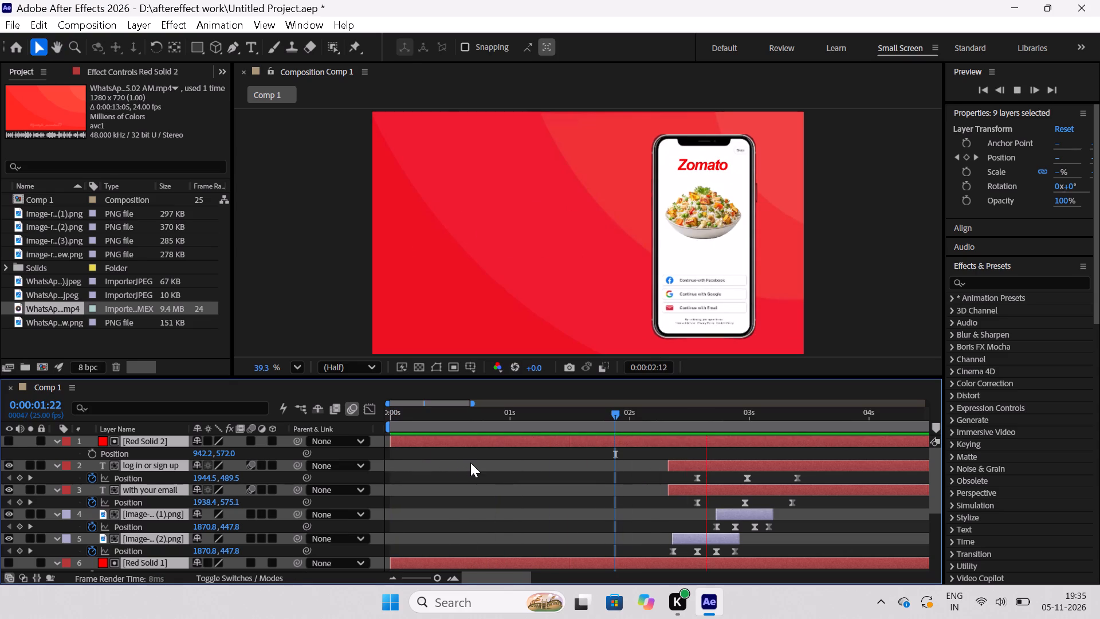
key(space)
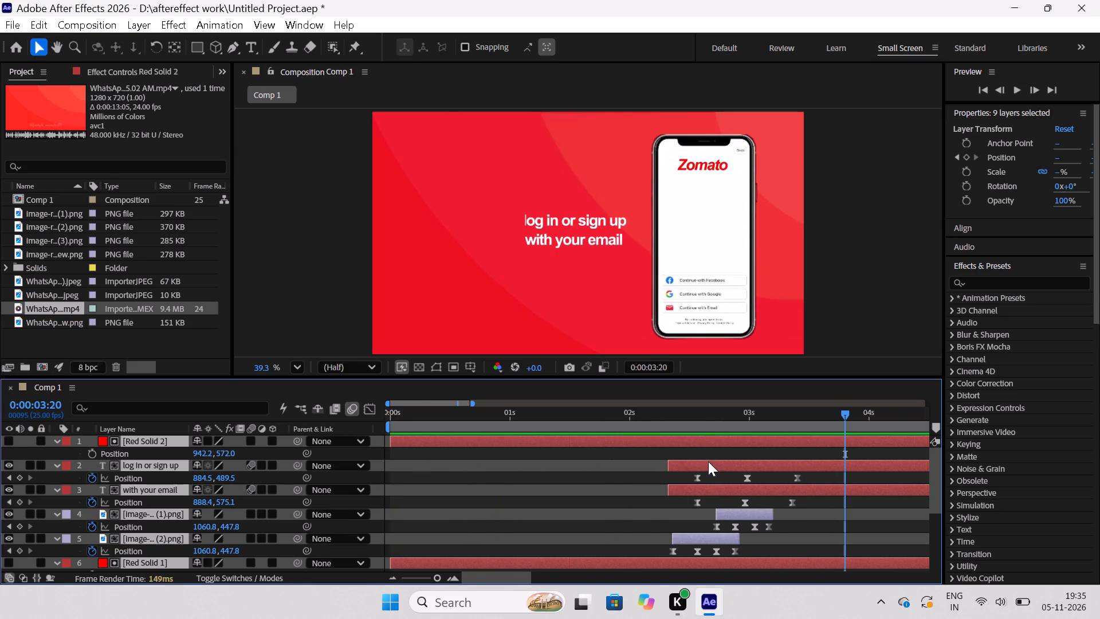
drag(843, 412, 815, 418)
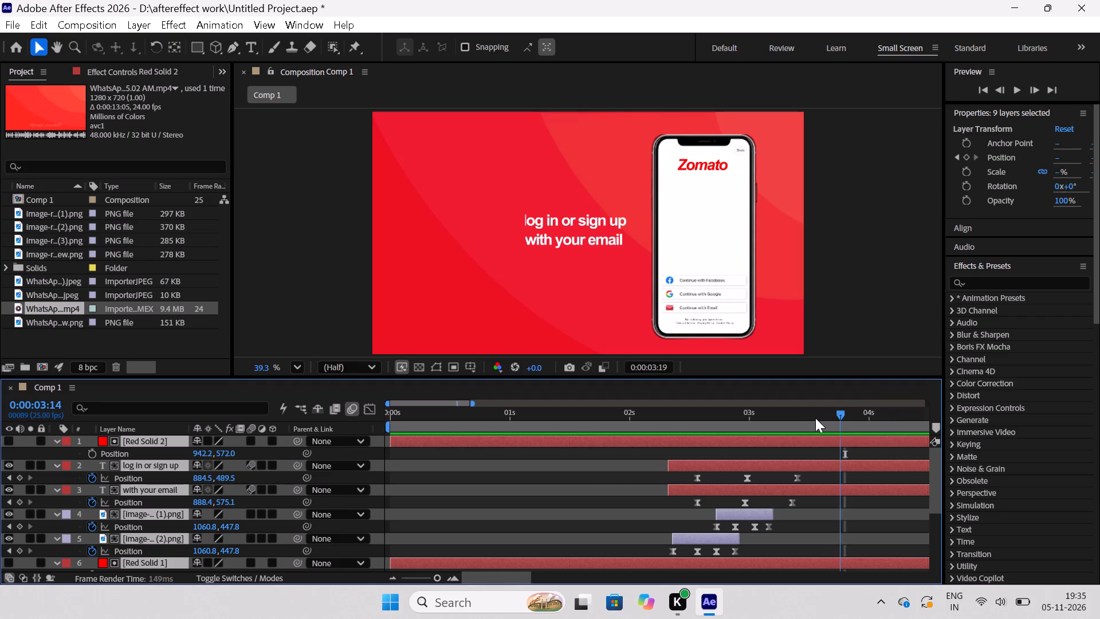
drag(815, 418, 749, 445)
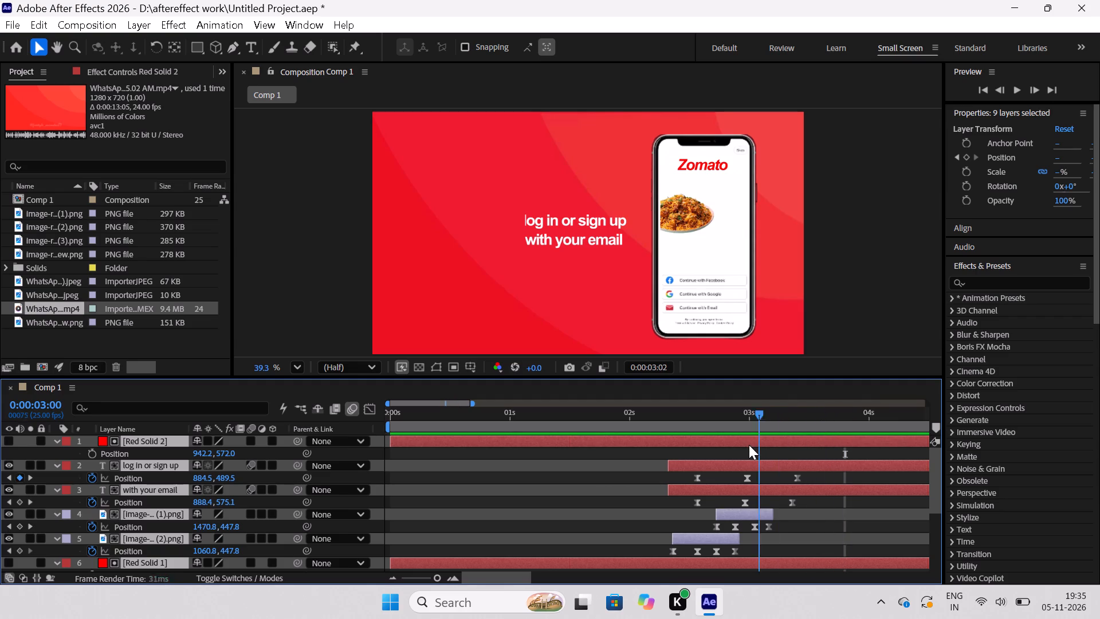
drag(749, 445, 734, 449)
key(space)
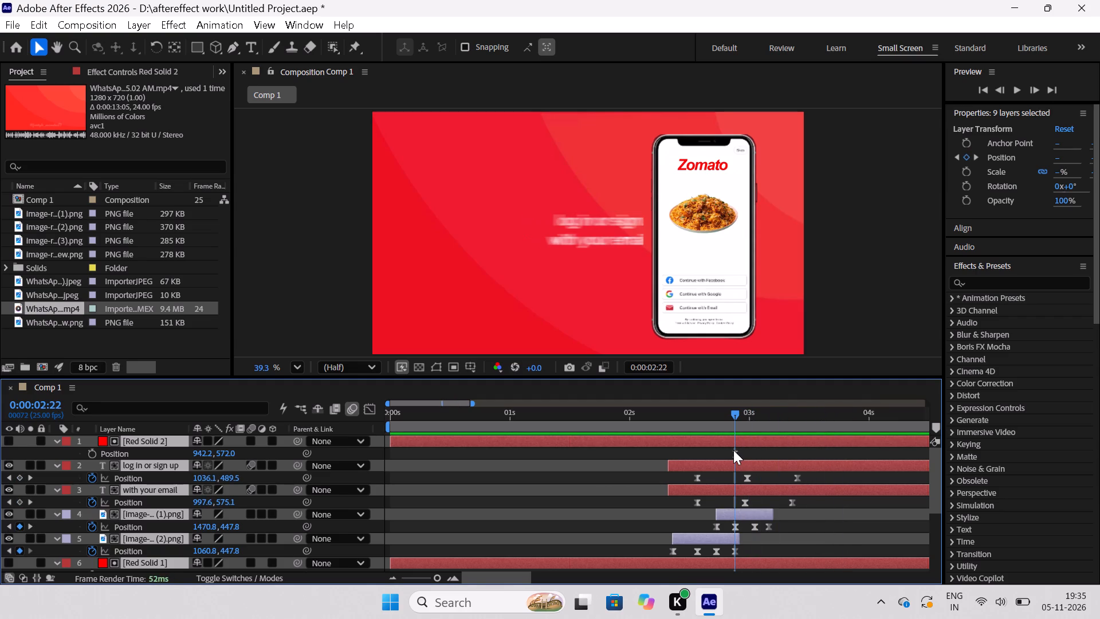
key(space)
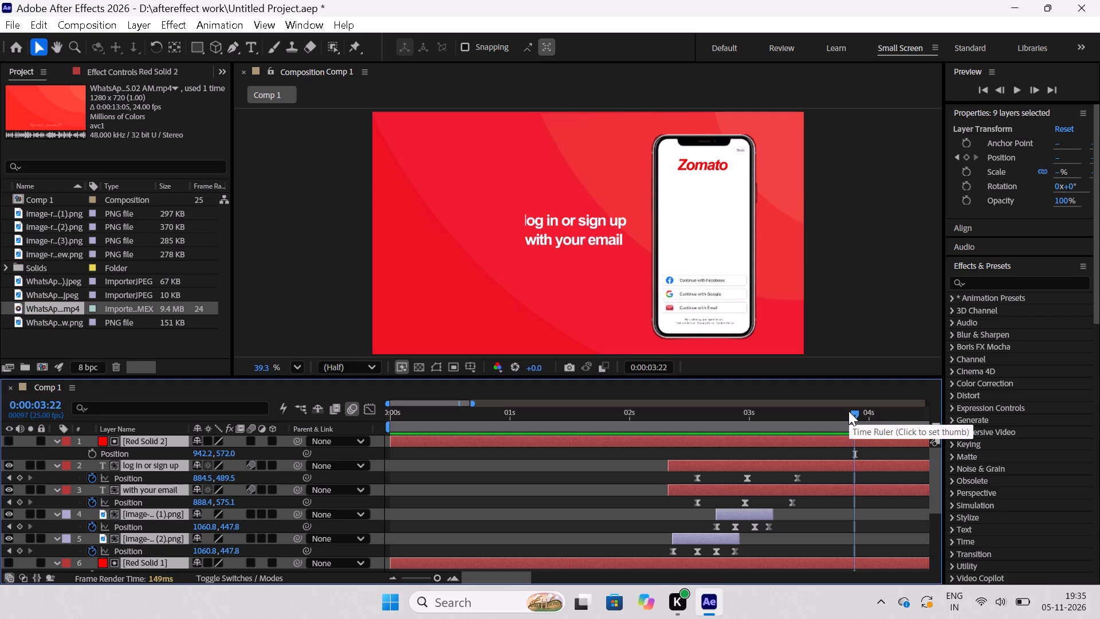
At 0:00:03:16, slide the "log in or sign up" and "with your email" layers left, bringing their X positions to 314.5 and 318.4.
drag(855, 413, 830, 425)
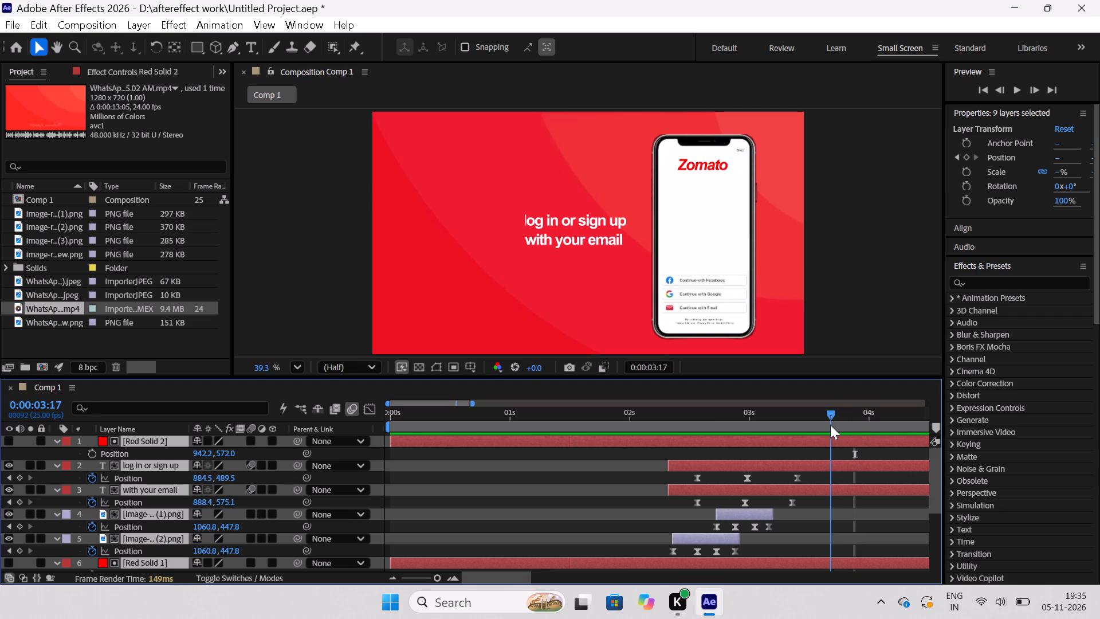
drag(830, 425, 826, 429)
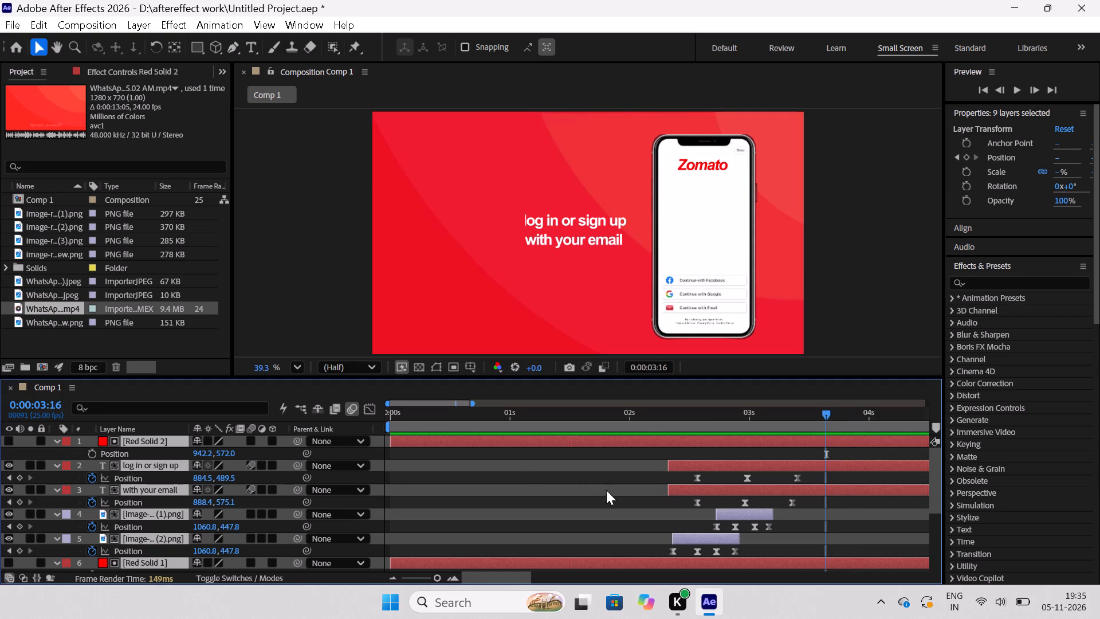
scroll(509, 471, down, 4)
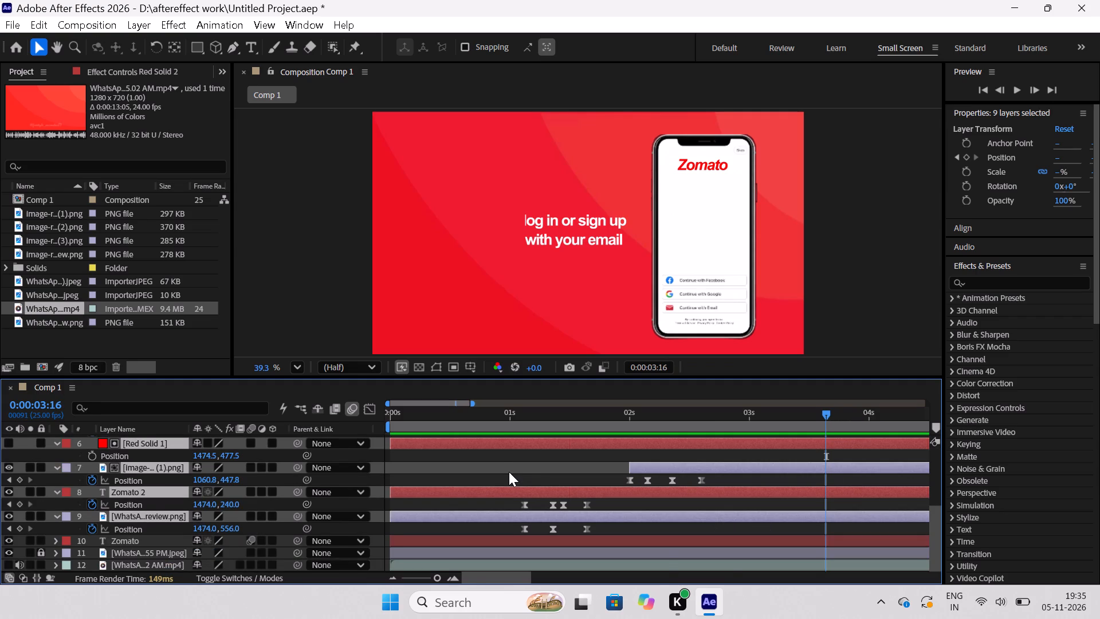
scroll(509, 472, up, 4)
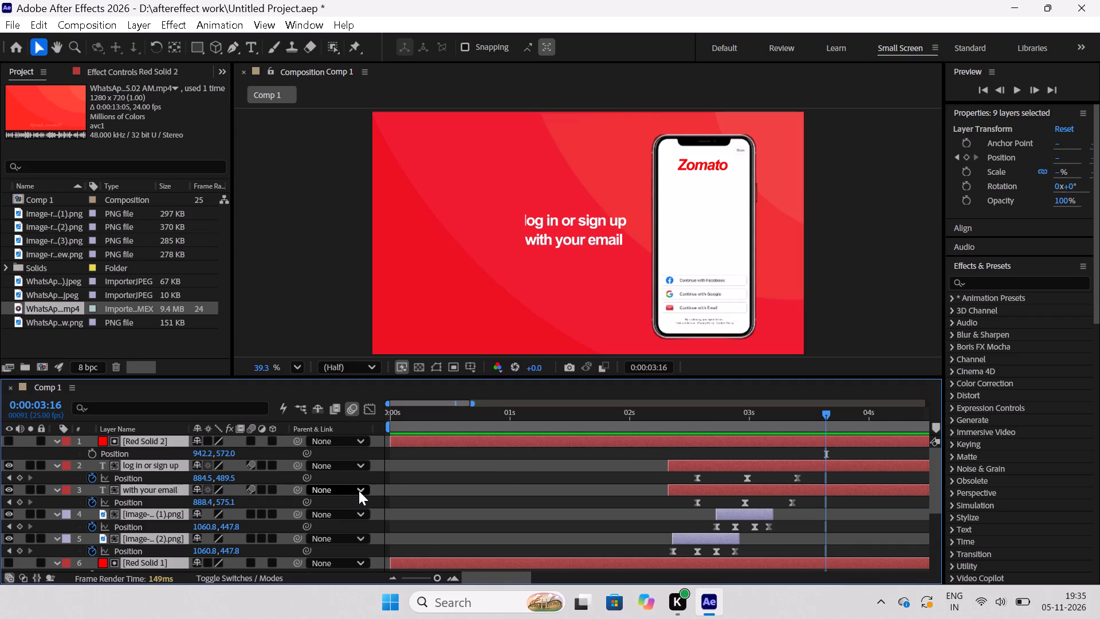
click(319, 312)
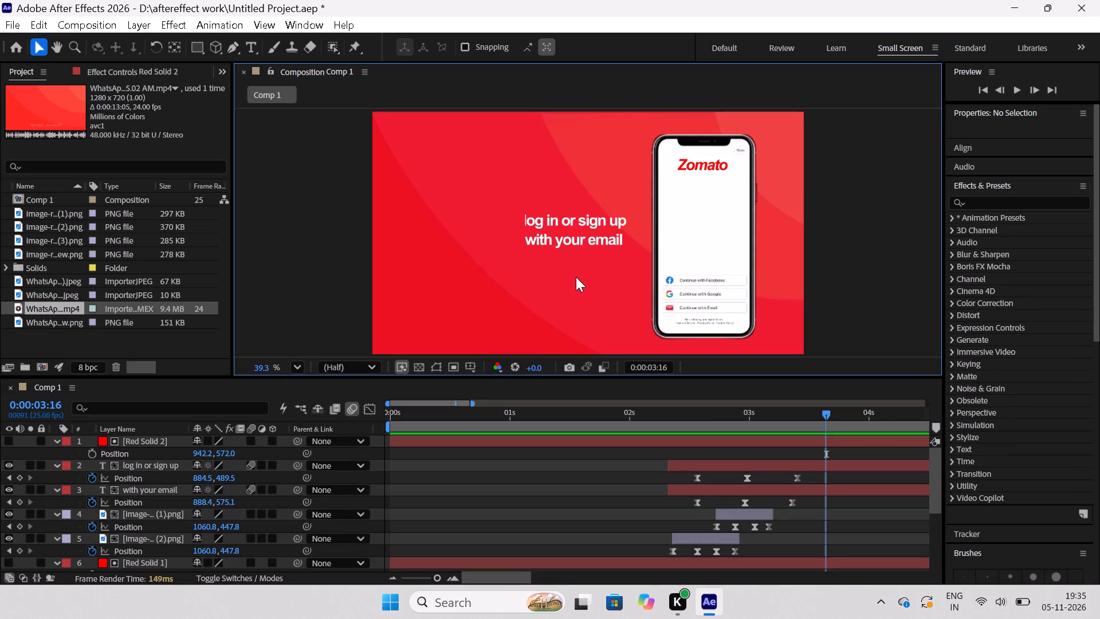
click(587, 238)
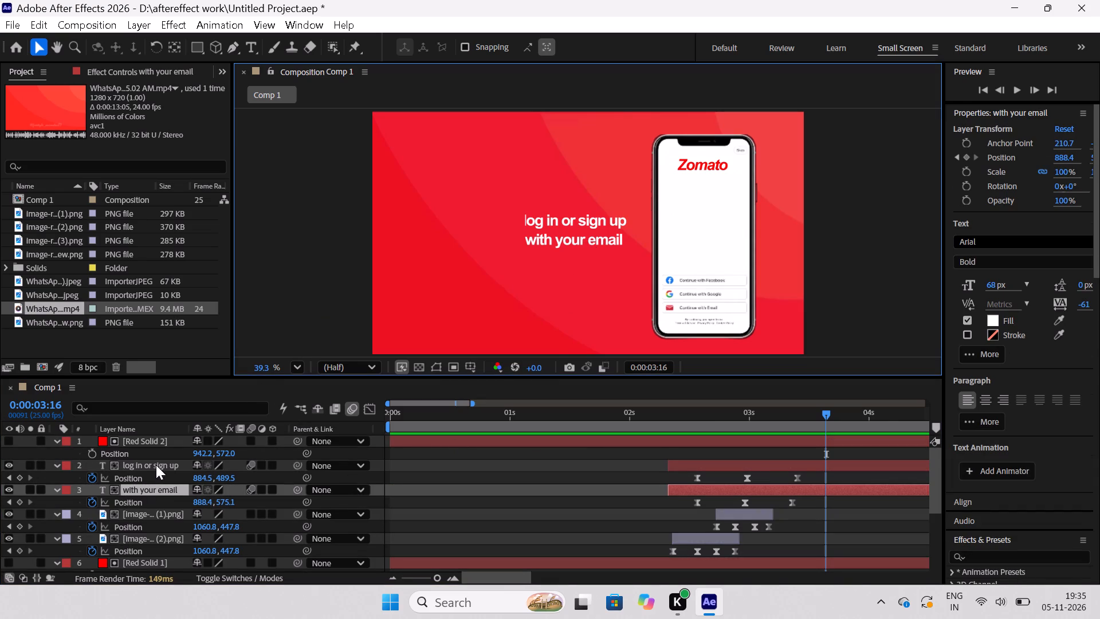
click(156, 465)
key(space)
key(space)
key(space)
key(space)
key(space)
key(space)
key(space)
key(space)
key(space)
key(space)
key(space)
key(space)
key(space)
key(space)
key(space)
key(space)
key(space)
key(space)
key(space)
key(space)
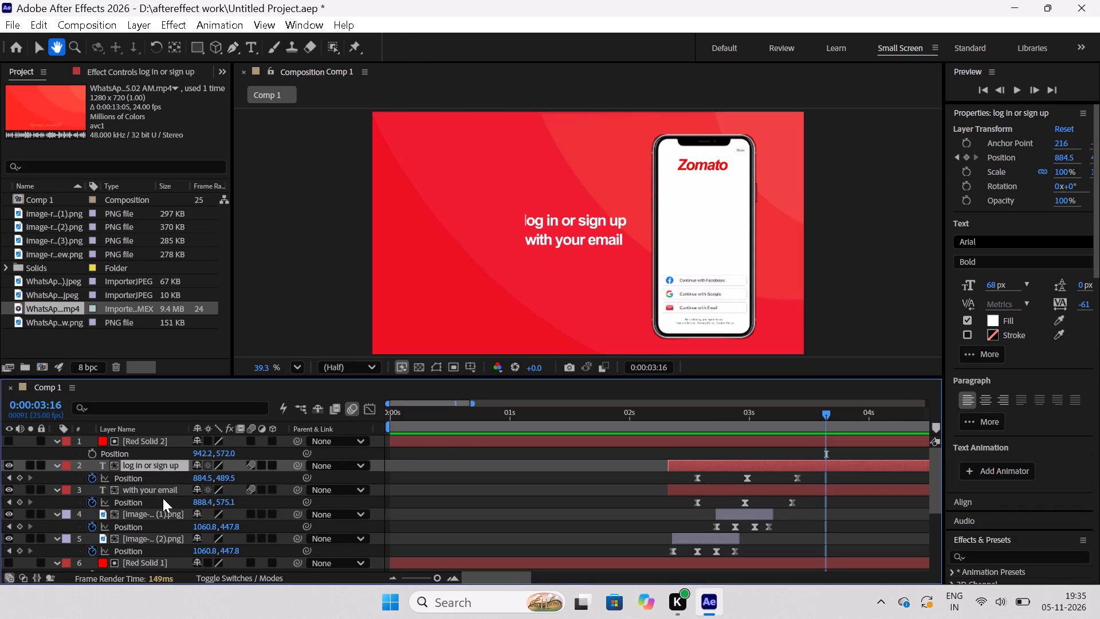
shift+click(161, 495)
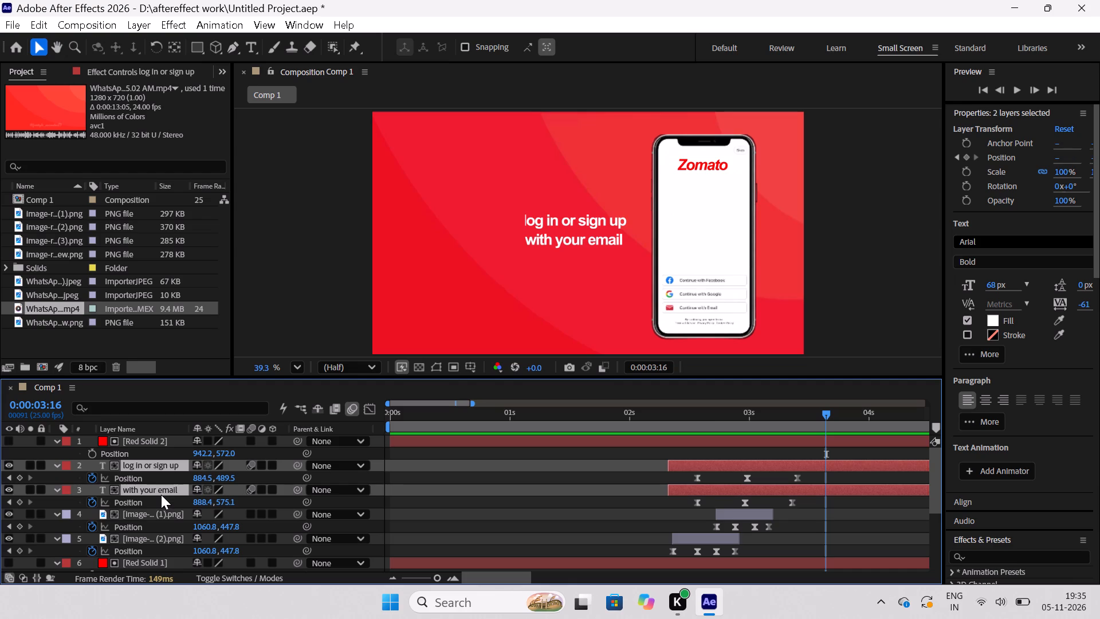
shift+click(205, 480)
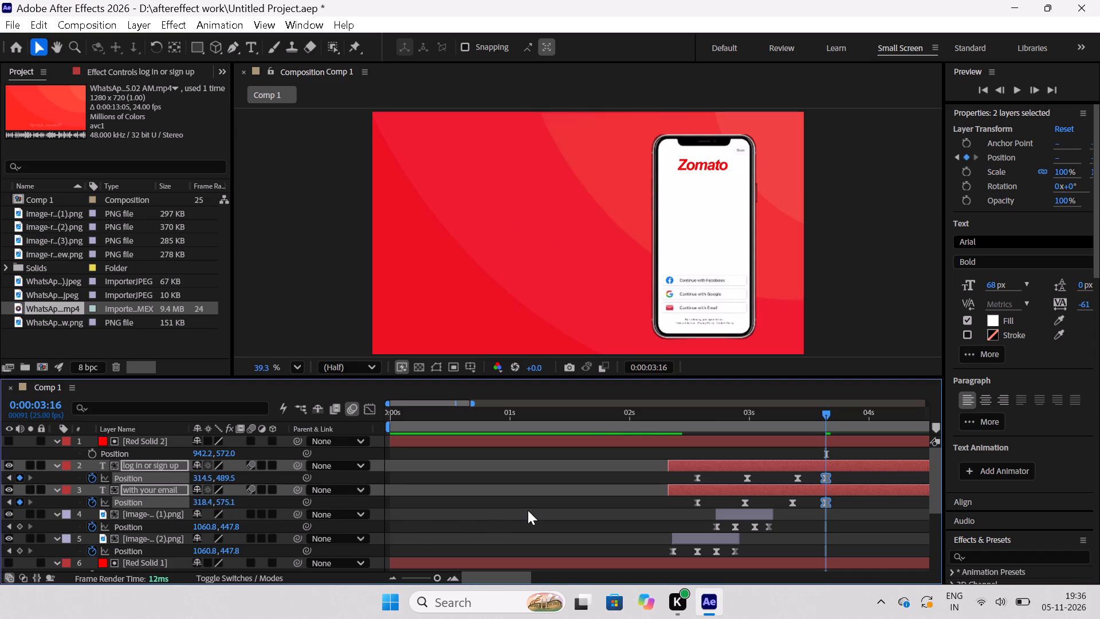
click(462, 454)
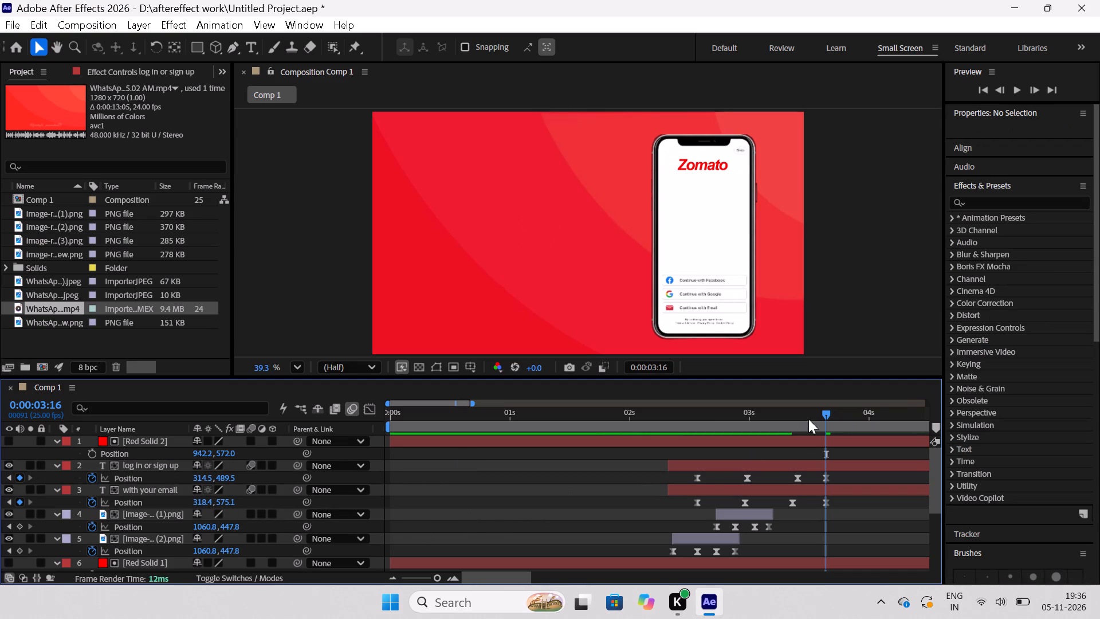
Scrub between about 0:00:02:16 and 0:00:03:17 to check the two text layers' slide-out motion.
drag(825, 413, 698, 442)
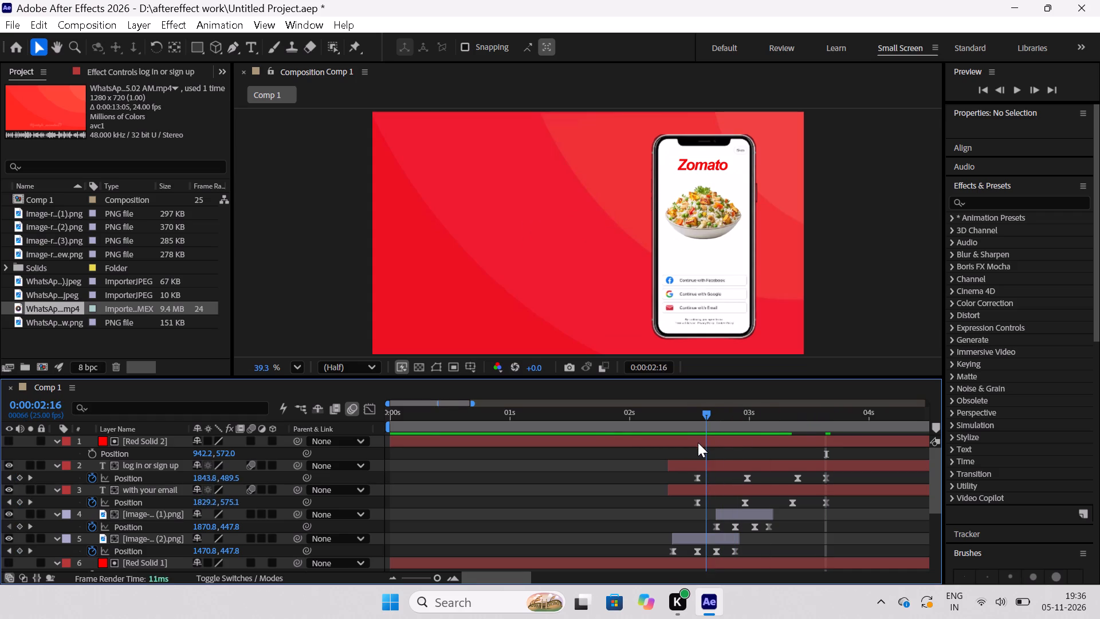
drag(698, 442, 816, 462)
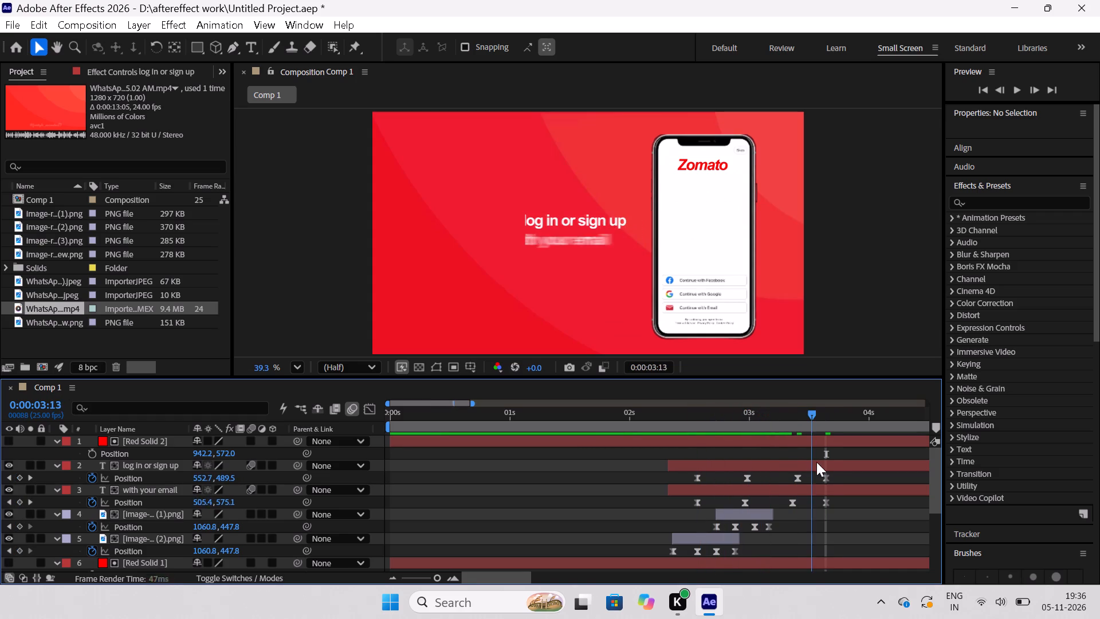
drag(816, 462, 832, 464)
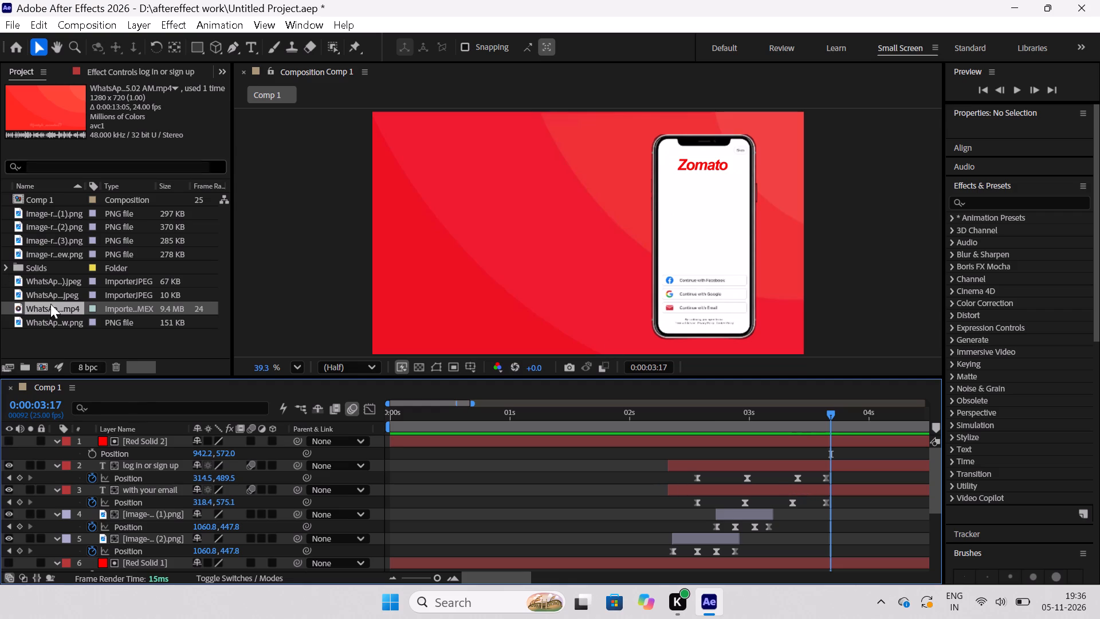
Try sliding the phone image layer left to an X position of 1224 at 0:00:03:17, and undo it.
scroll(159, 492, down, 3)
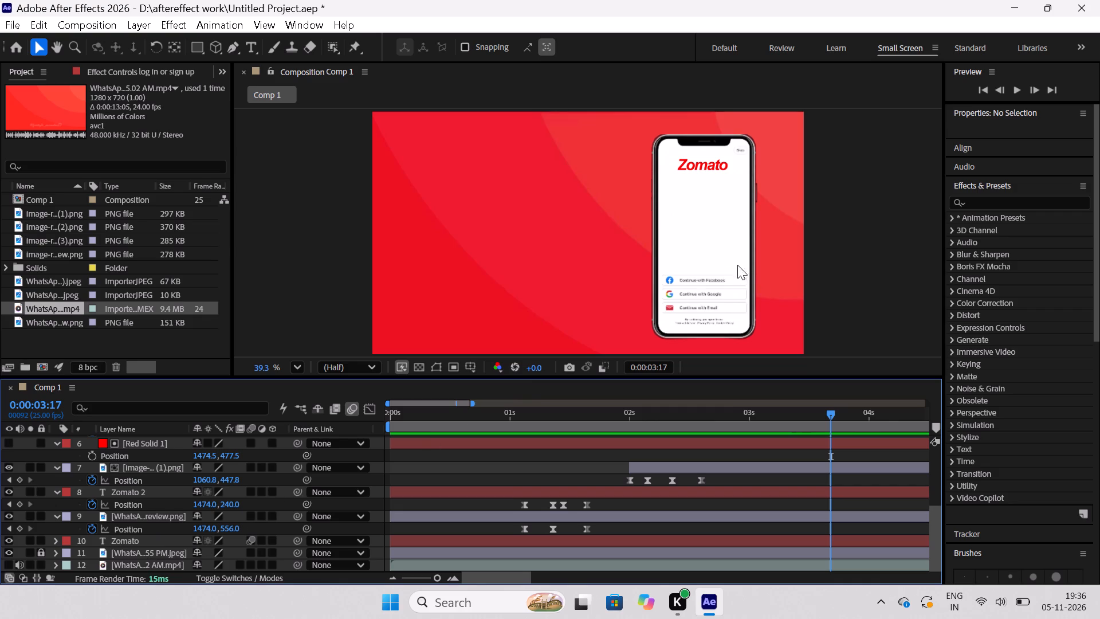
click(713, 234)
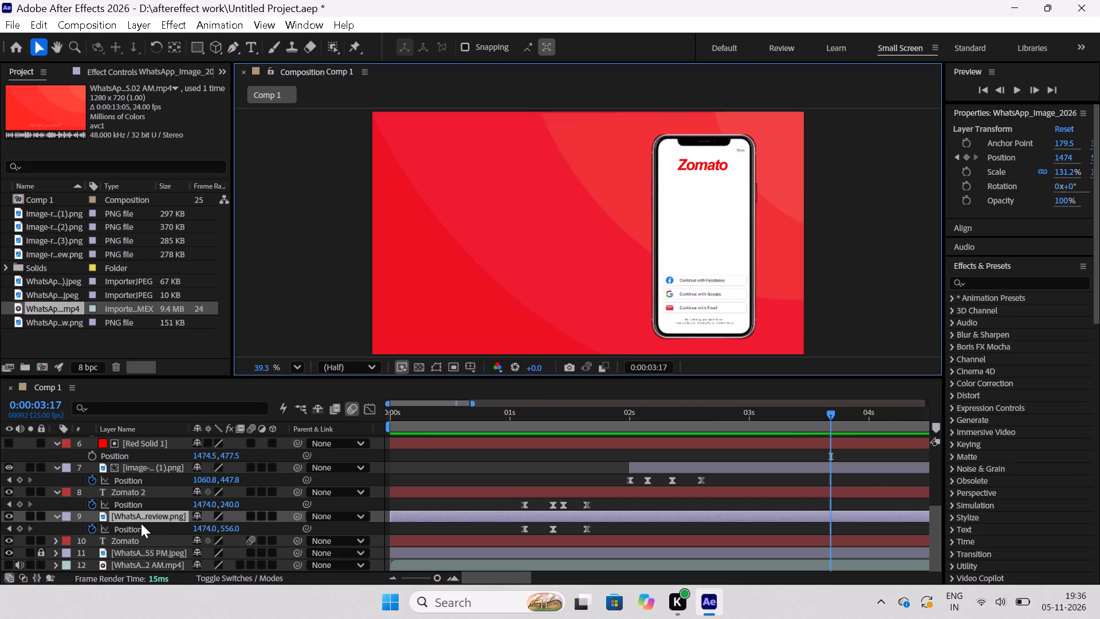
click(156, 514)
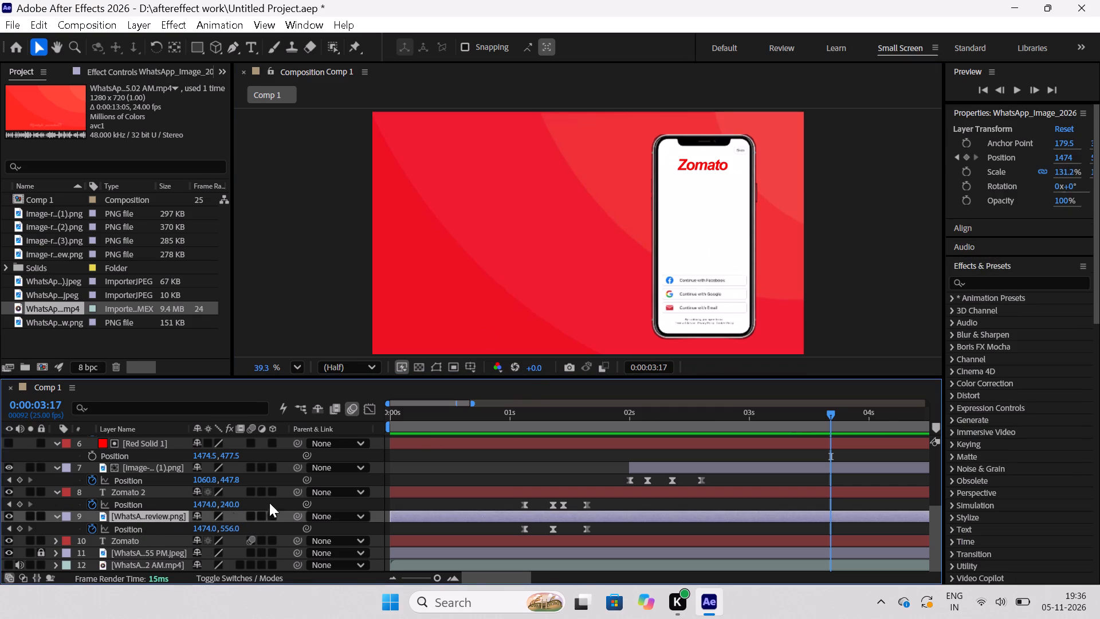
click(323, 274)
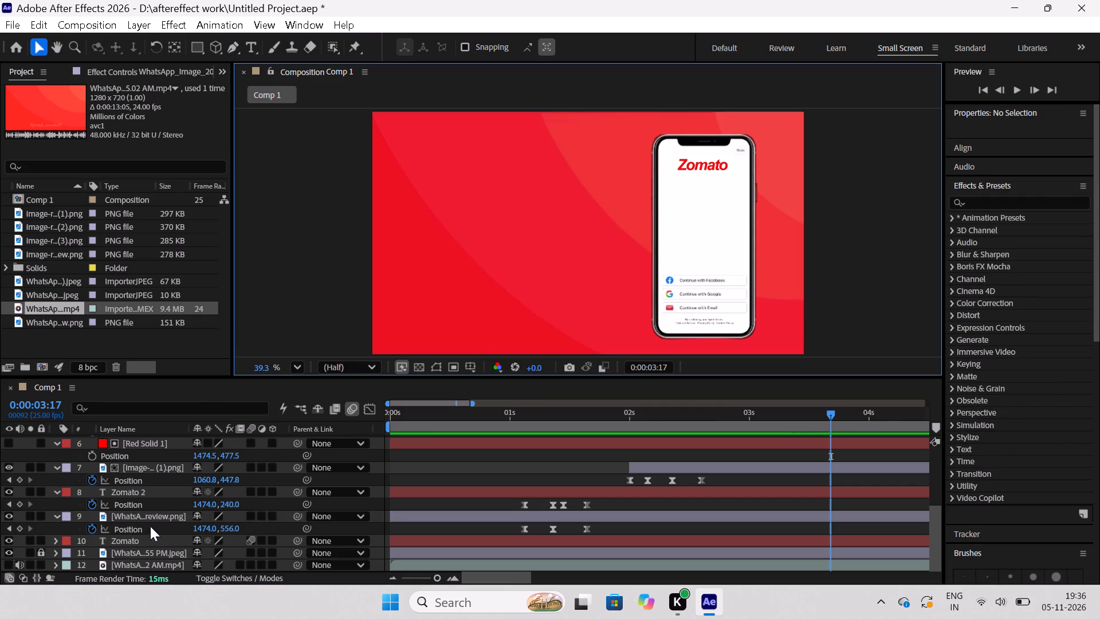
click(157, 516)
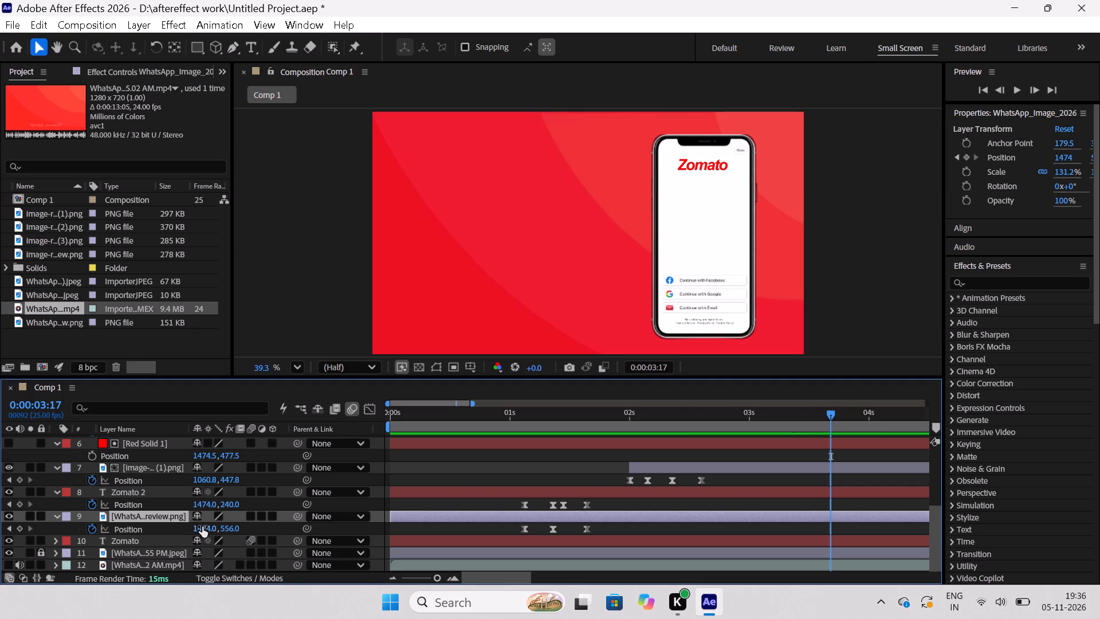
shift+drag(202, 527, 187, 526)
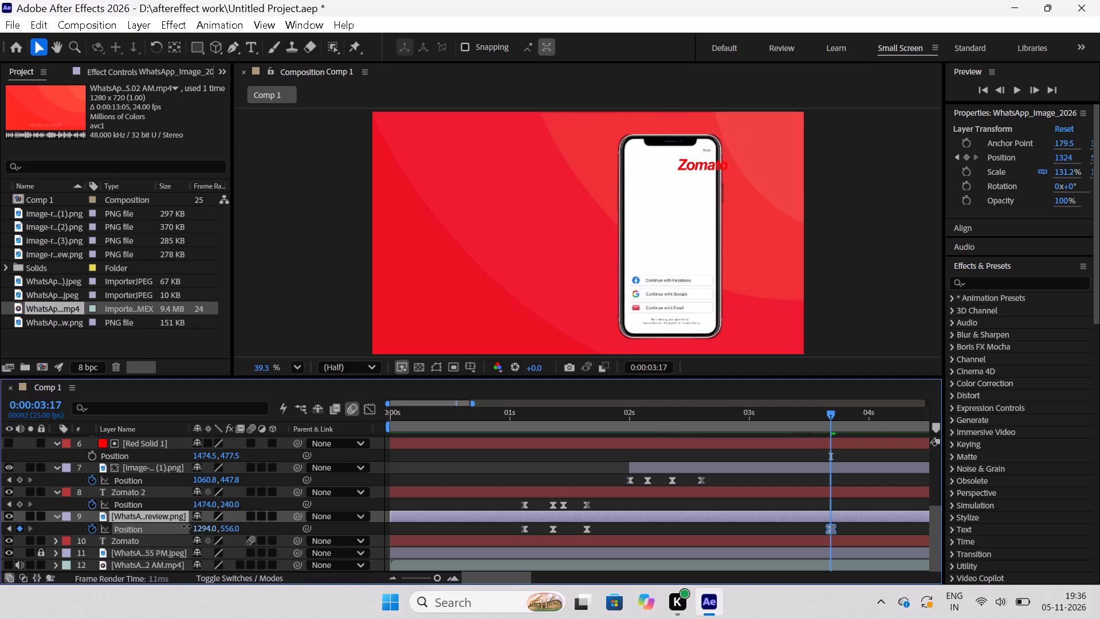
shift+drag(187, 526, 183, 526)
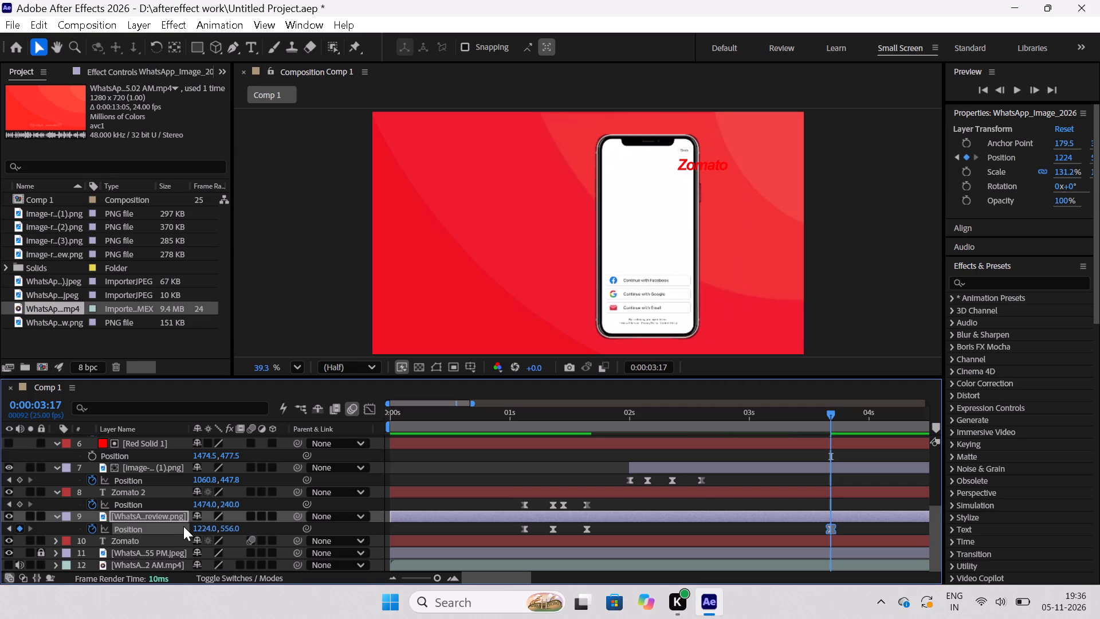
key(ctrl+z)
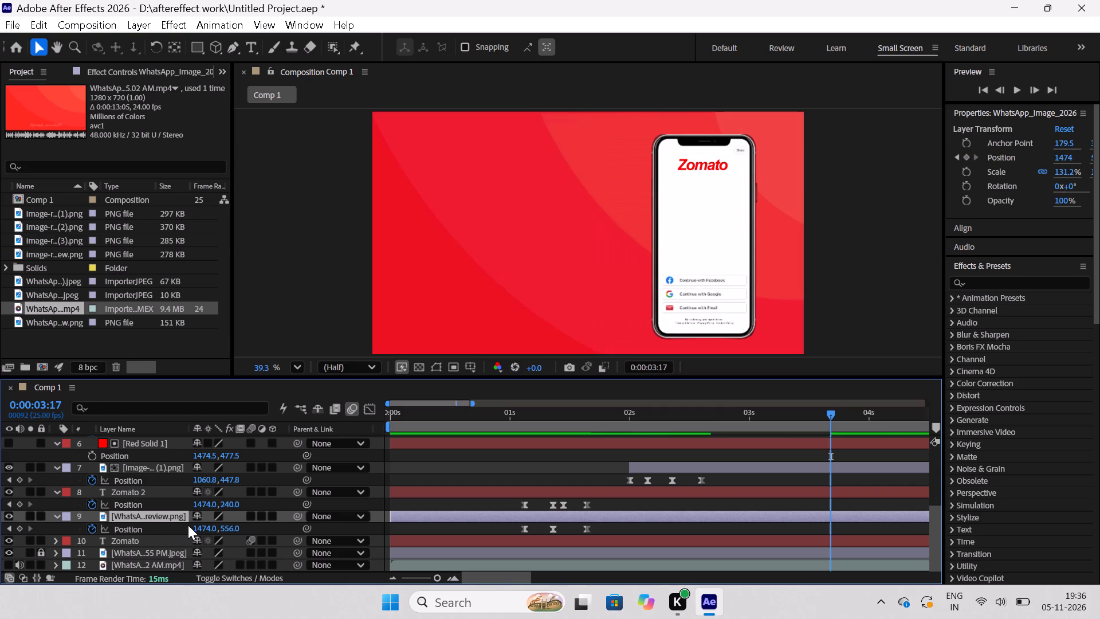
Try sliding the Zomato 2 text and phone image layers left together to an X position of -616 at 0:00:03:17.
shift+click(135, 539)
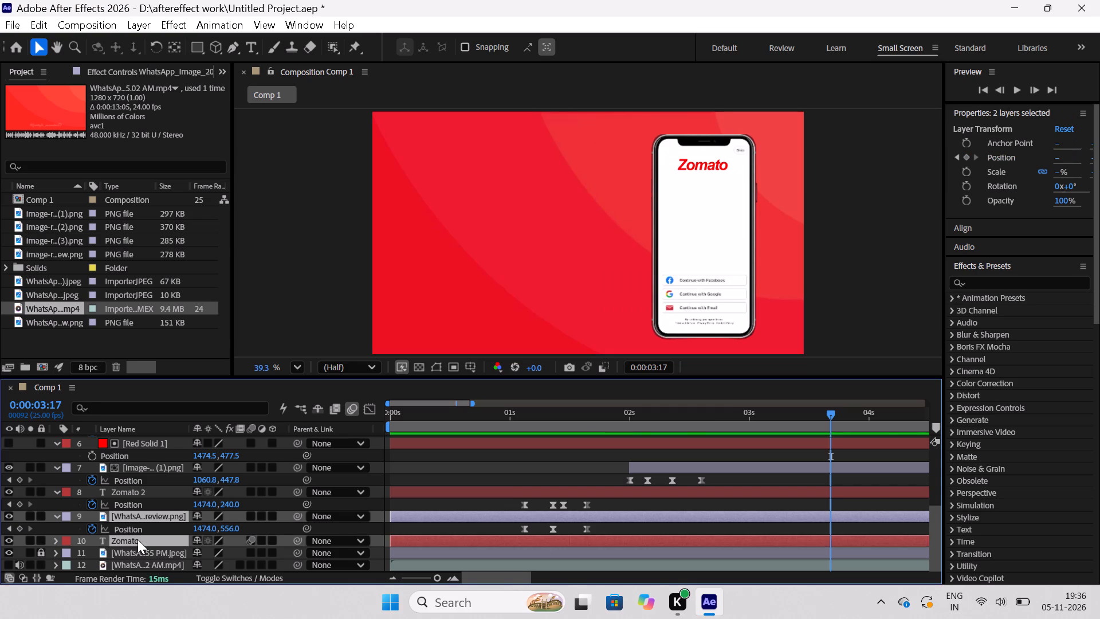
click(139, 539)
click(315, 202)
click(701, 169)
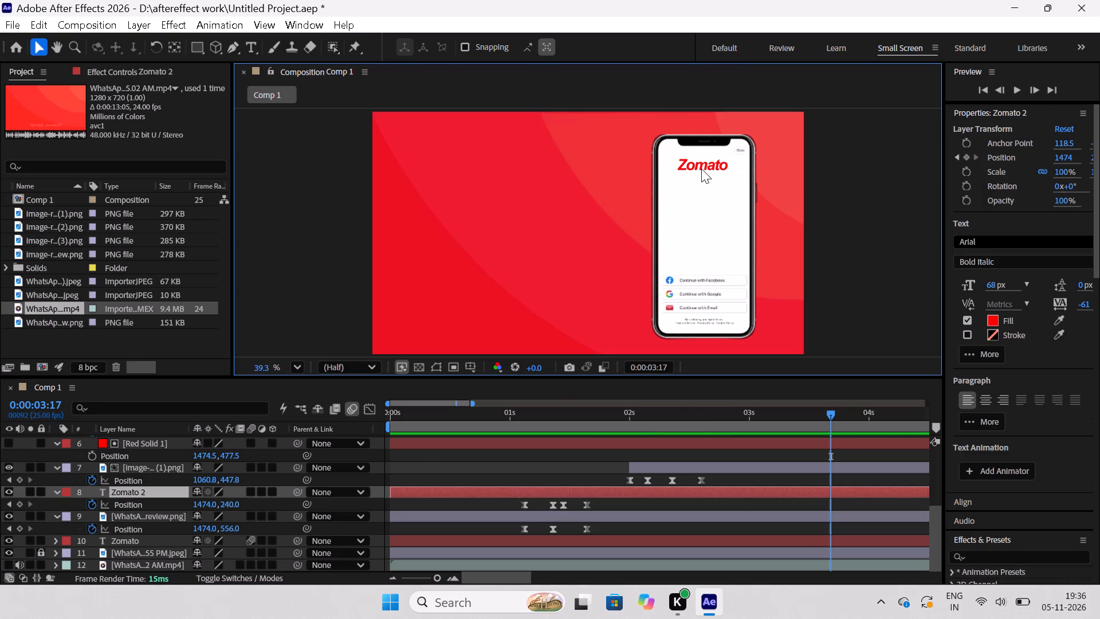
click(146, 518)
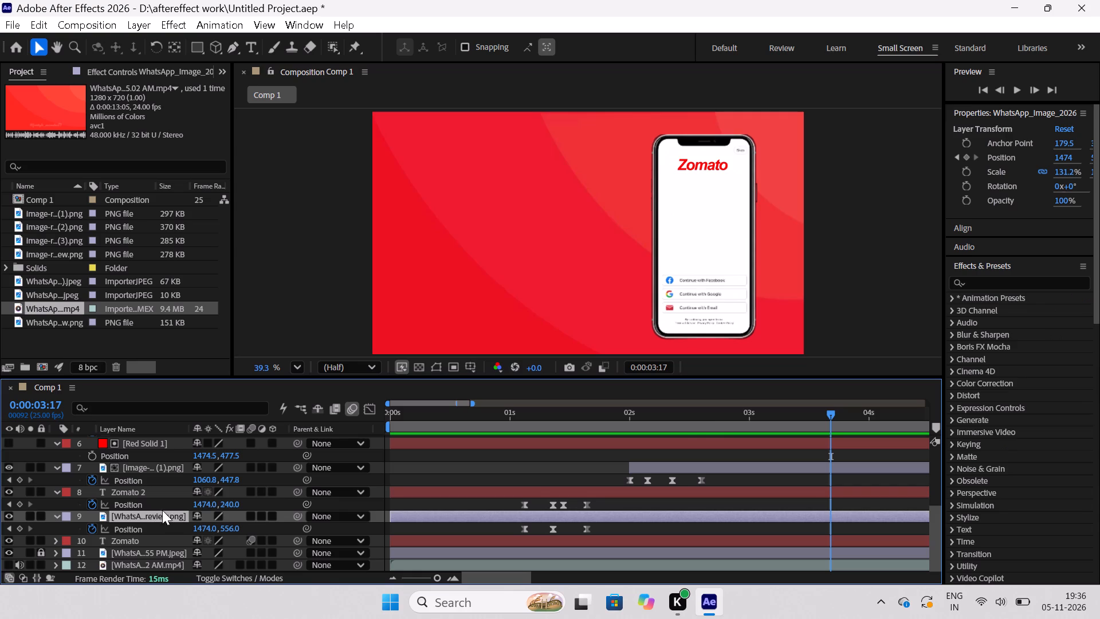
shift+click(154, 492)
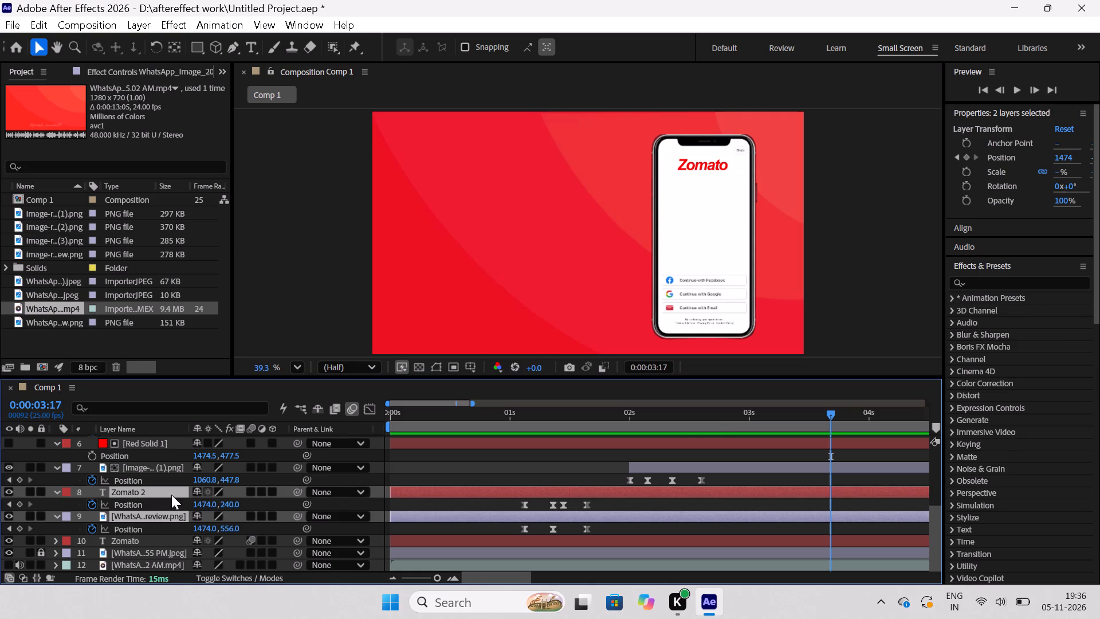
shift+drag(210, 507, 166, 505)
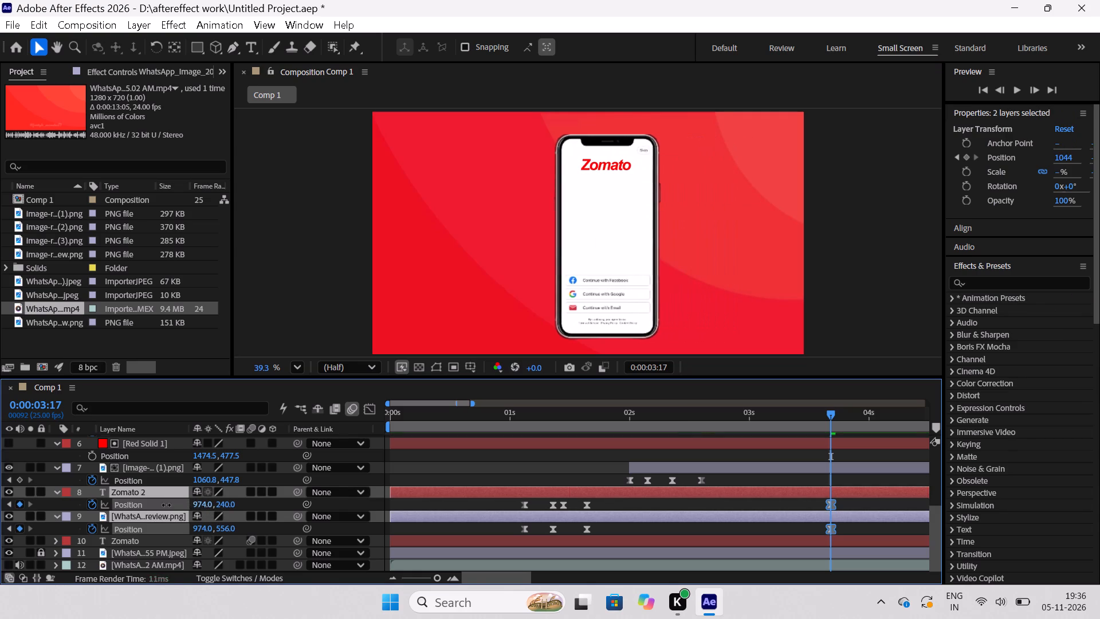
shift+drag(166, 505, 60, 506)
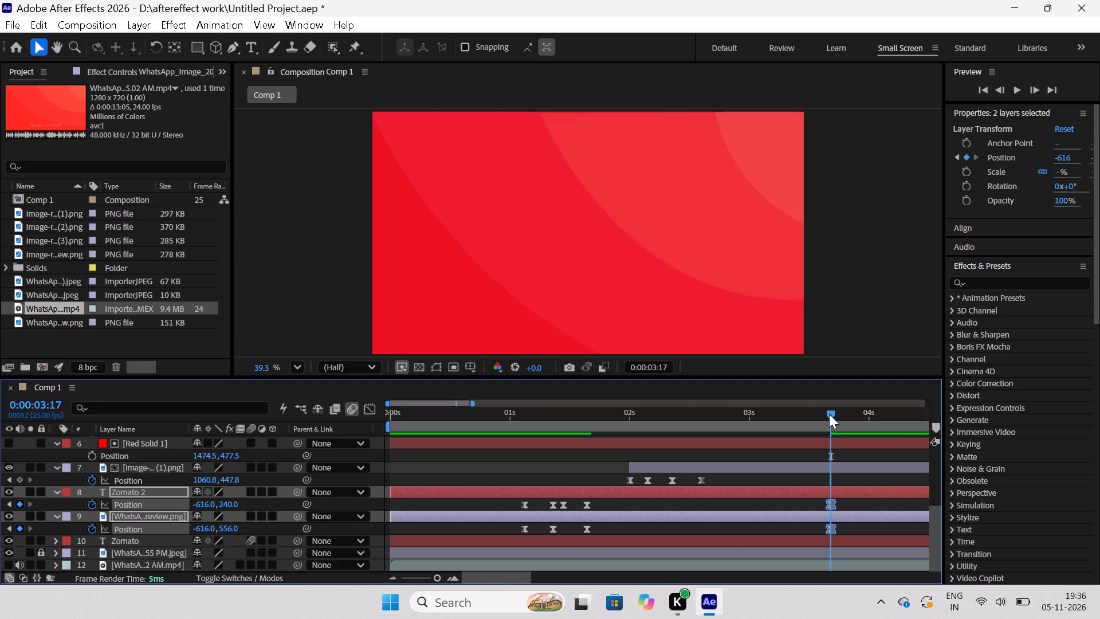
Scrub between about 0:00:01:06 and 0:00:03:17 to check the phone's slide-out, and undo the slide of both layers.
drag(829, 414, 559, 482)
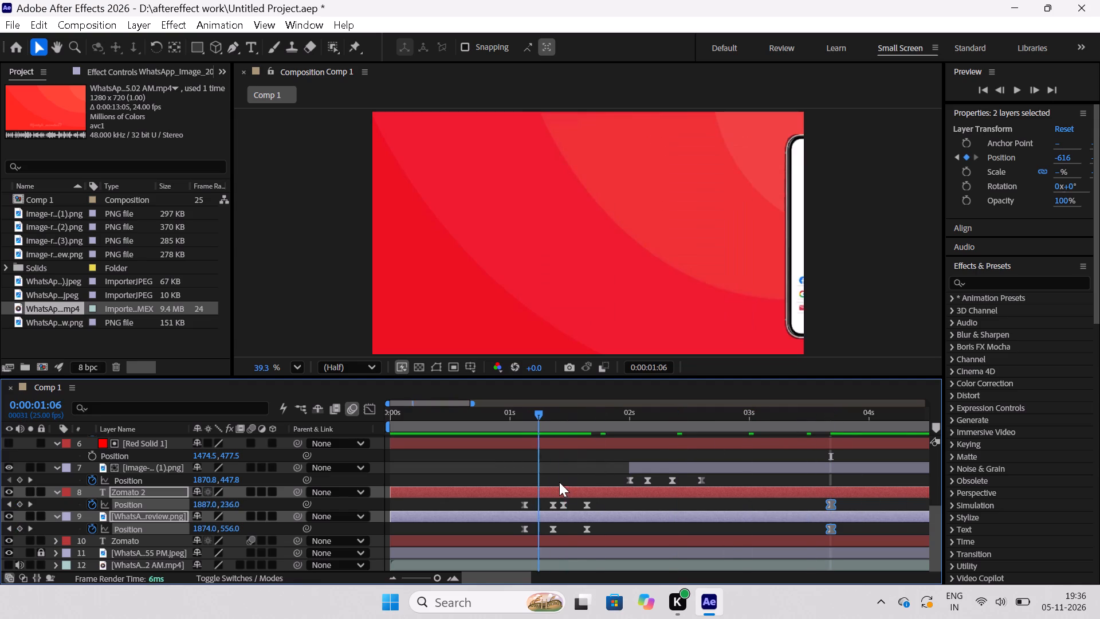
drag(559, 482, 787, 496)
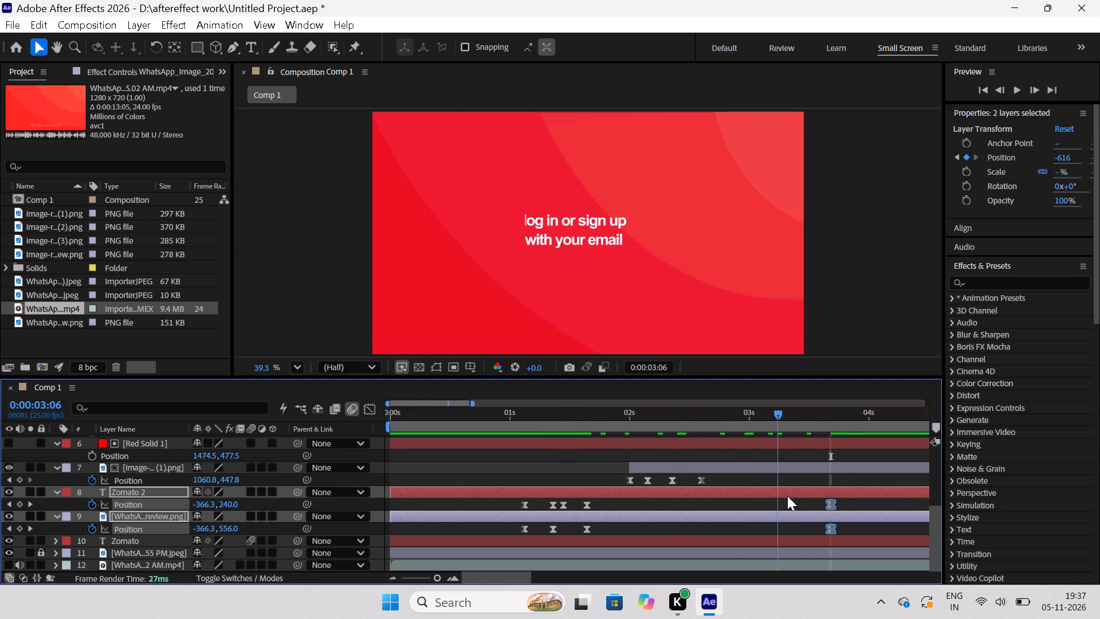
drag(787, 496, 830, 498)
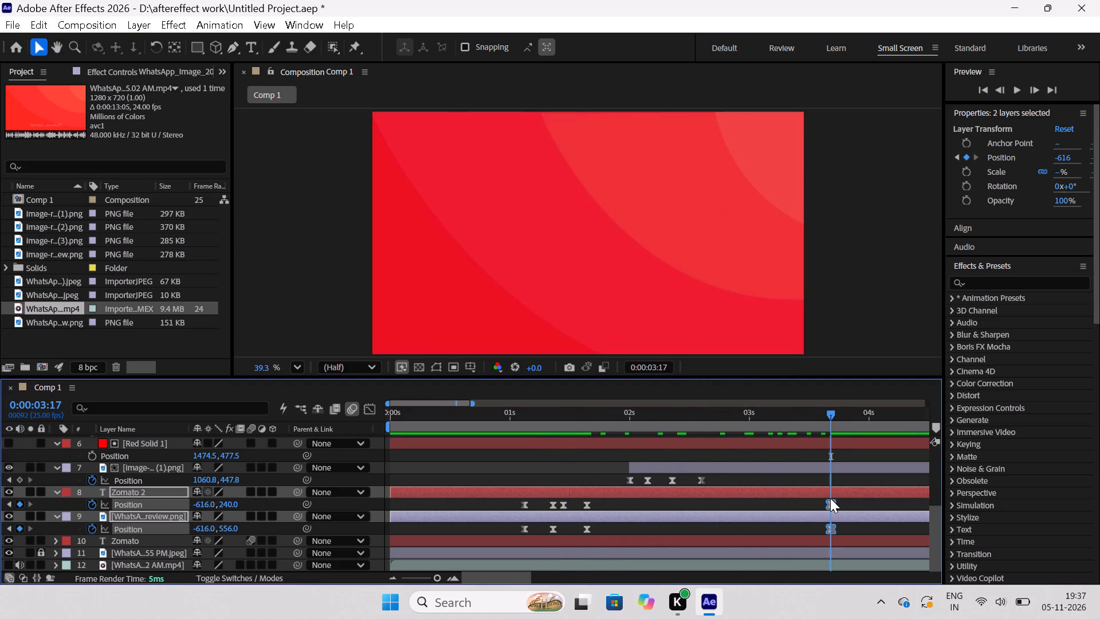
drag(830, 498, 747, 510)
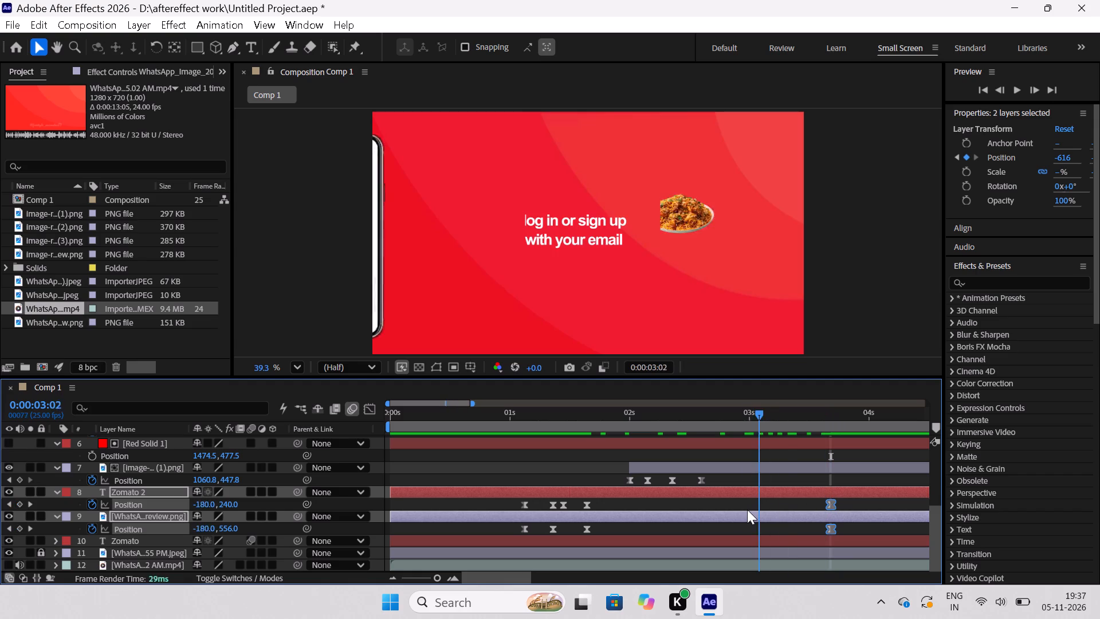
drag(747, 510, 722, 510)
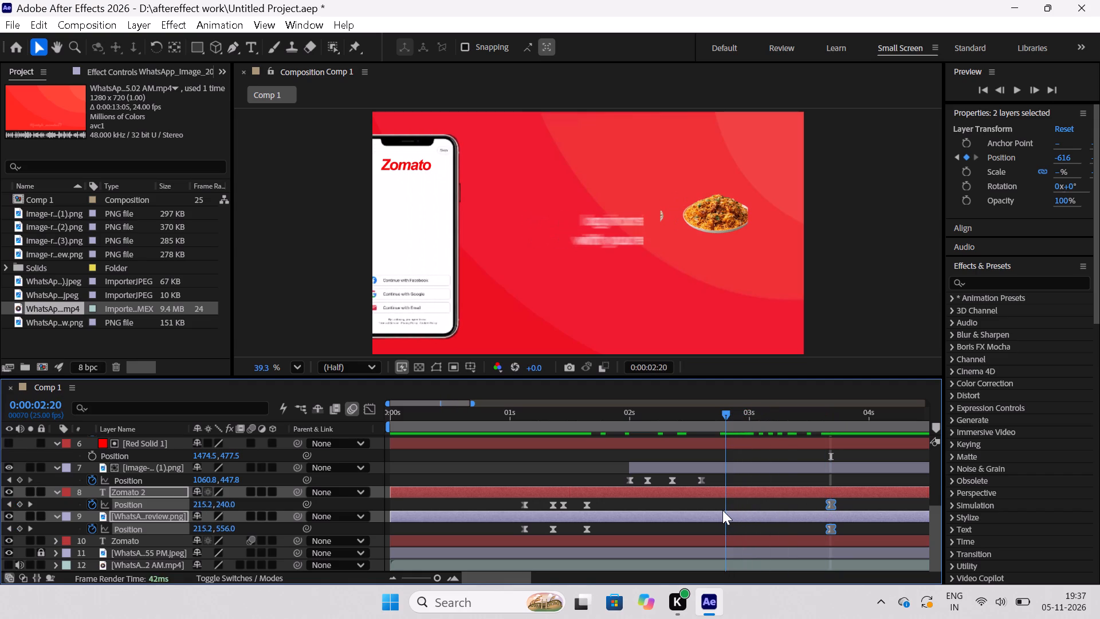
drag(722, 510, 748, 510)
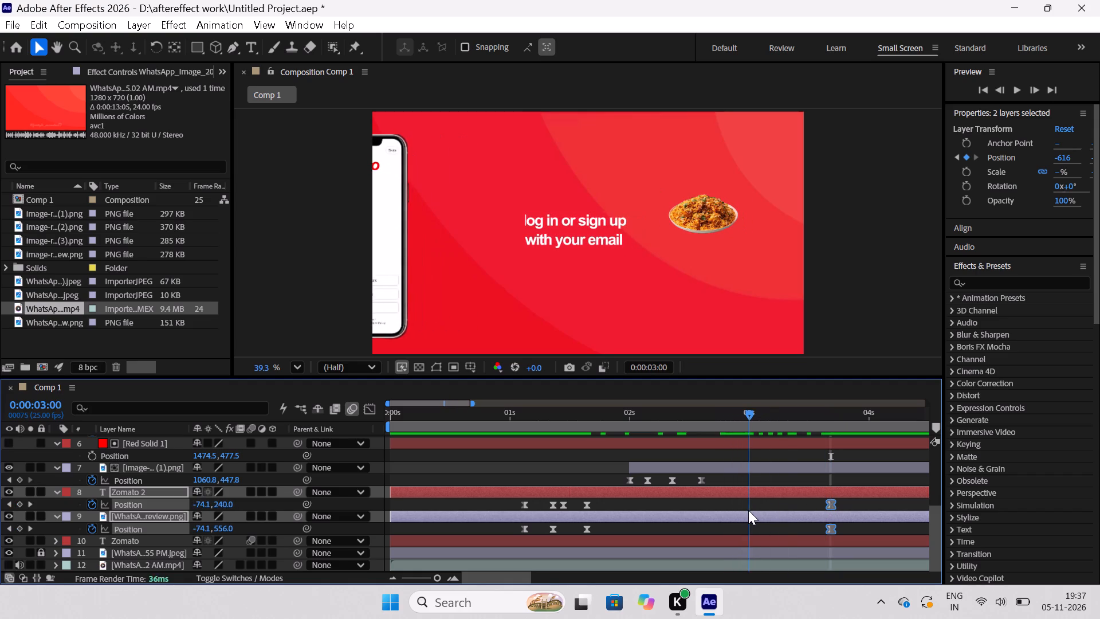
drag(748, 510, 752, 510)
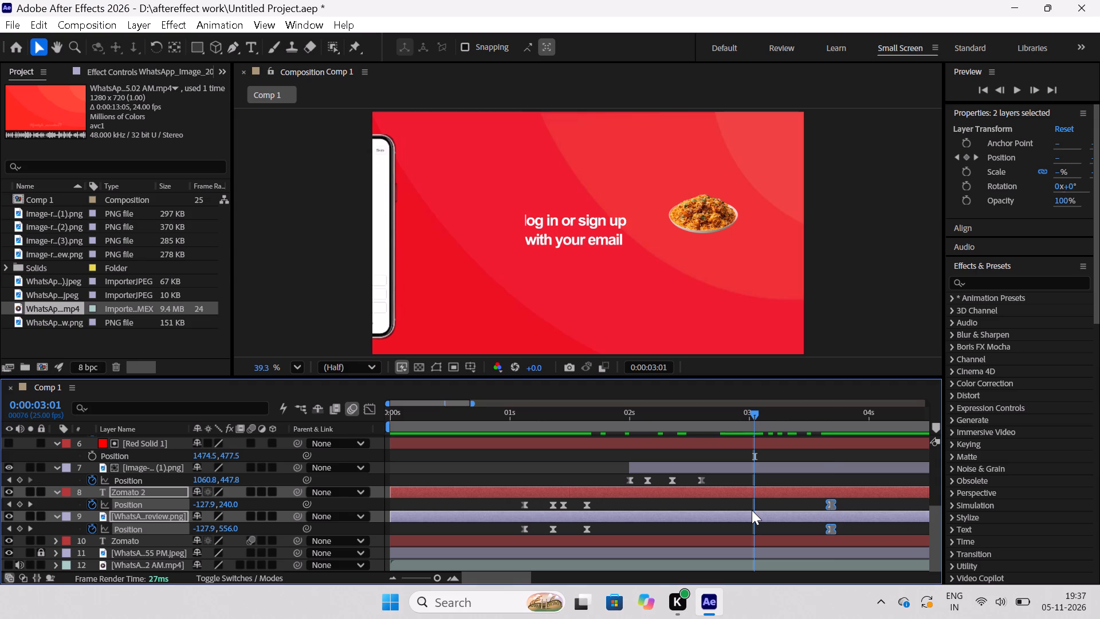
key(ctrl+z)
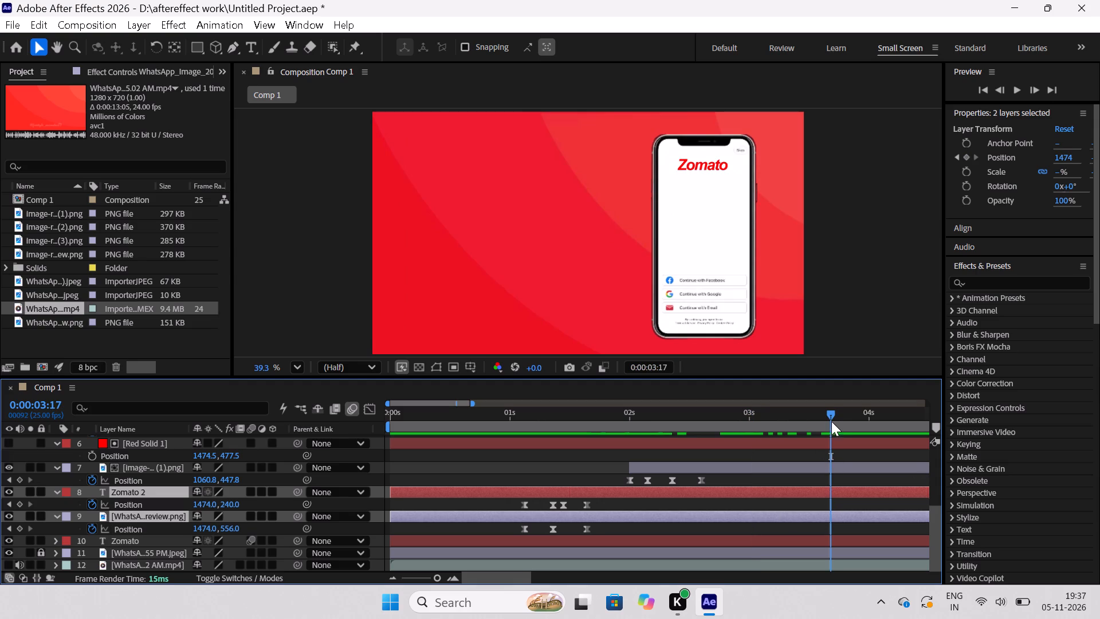
Trim the end of the layer 4 food image, (1).png, to its last position keyframe at 0:00:03:04.
drag(831, 416, 681, 442)
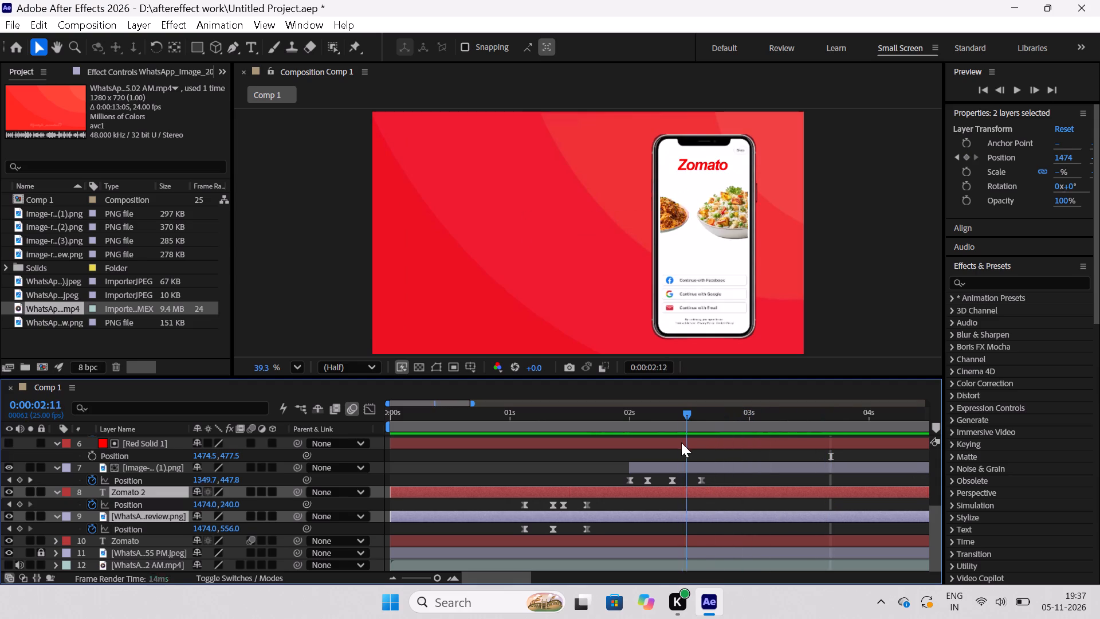
drag(681, 442, 767, 471)
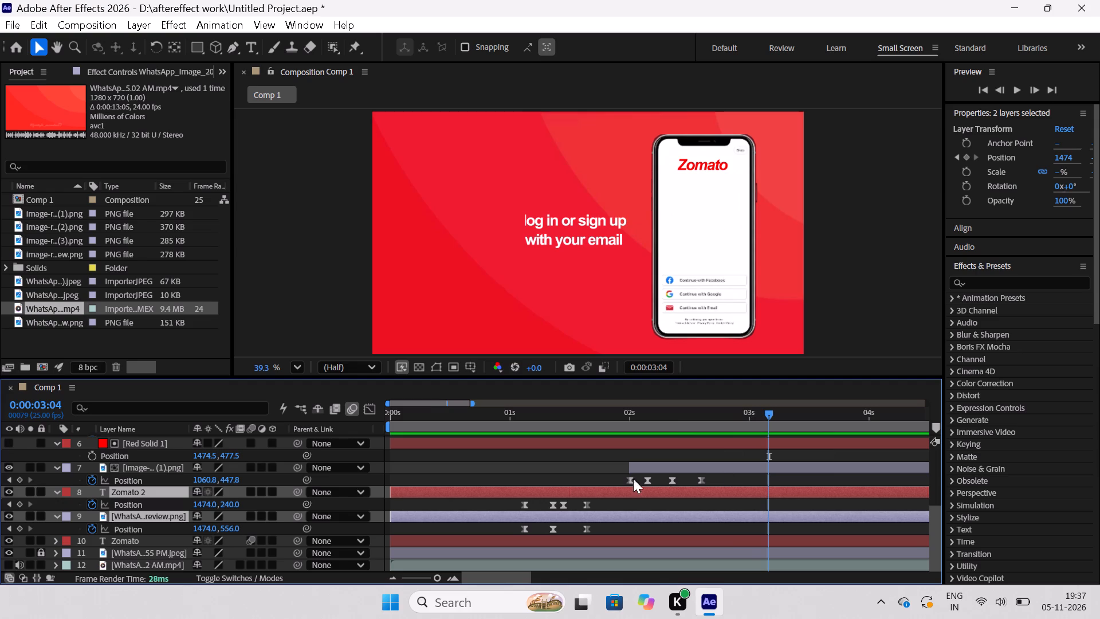
click(162, 465)
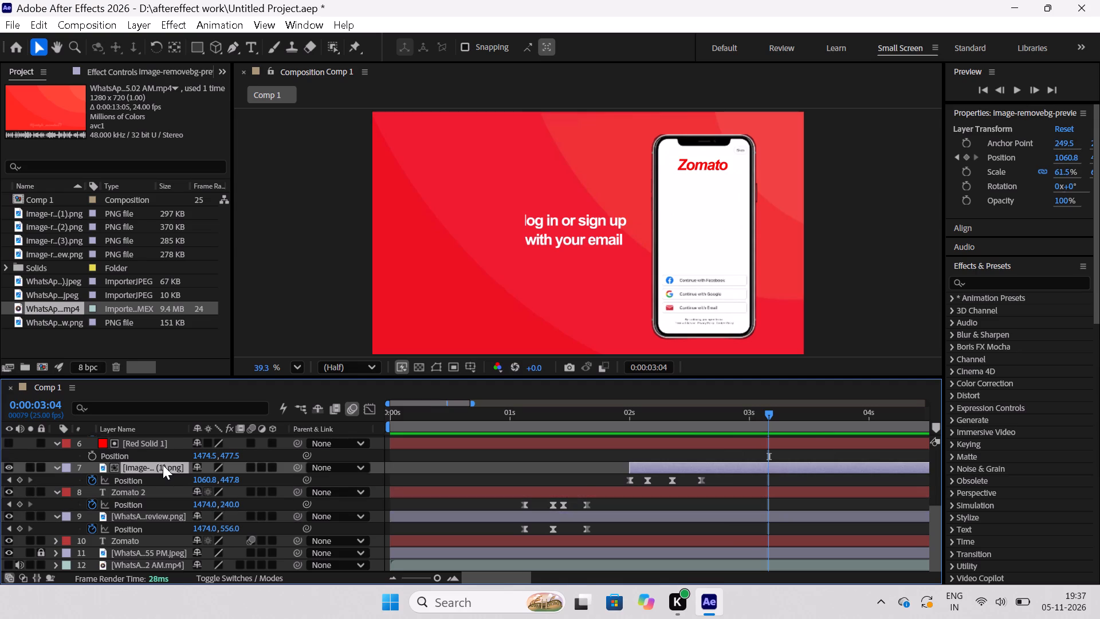
scroll(170, 473, up, 6)
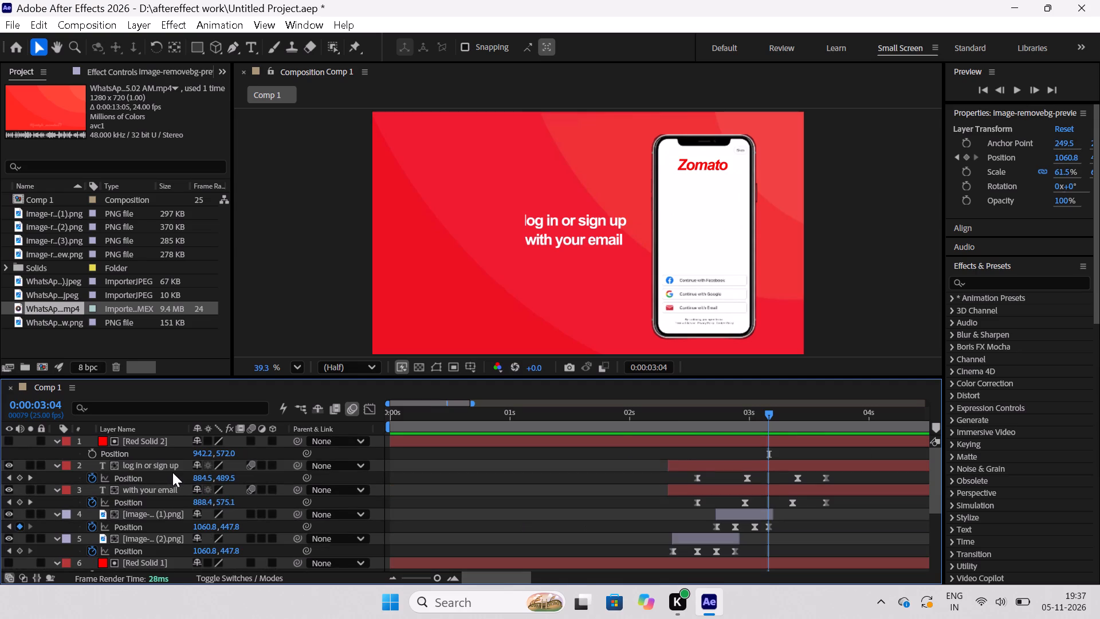
click(159, 512)
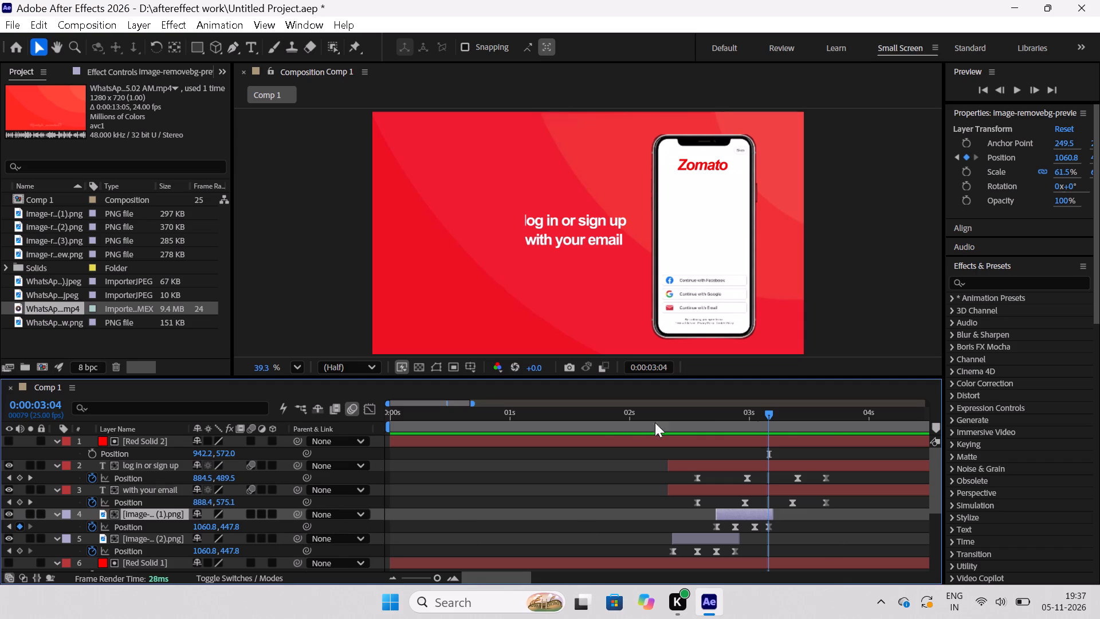
drag(767, 410, 747, 420)
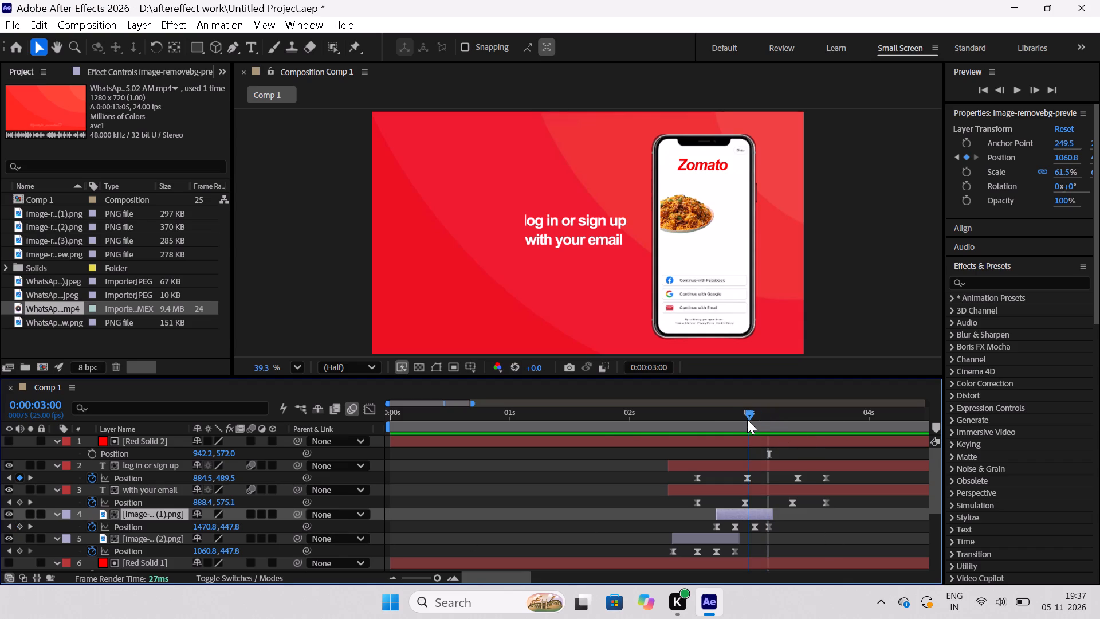
drag(747, 420, 766, 428)
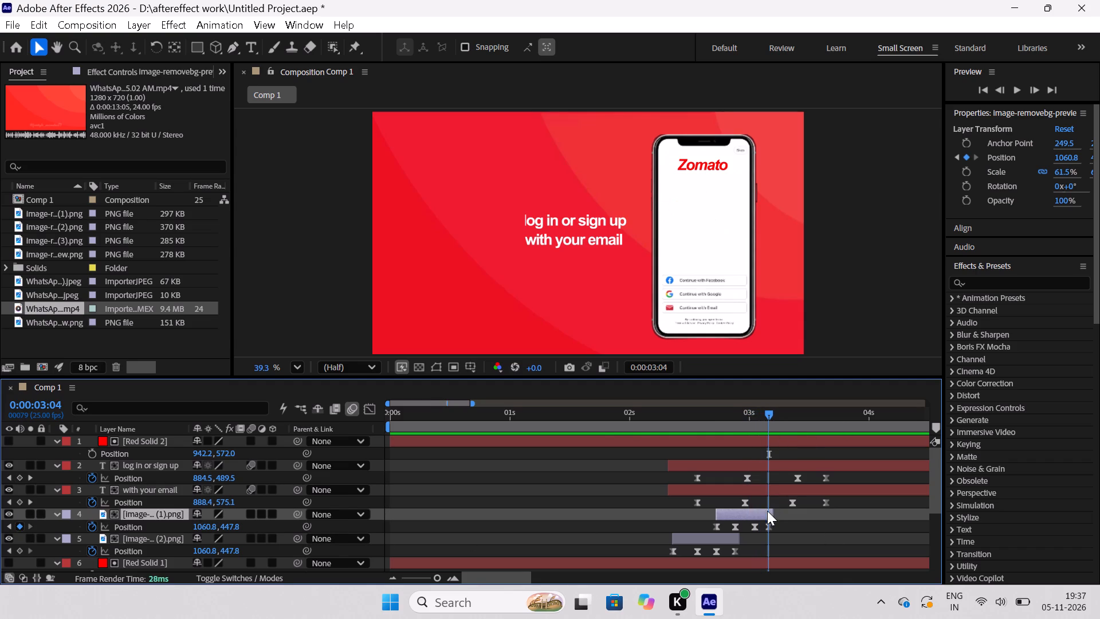
click(158, 515)
key(alt+bracketright)
drag(775, 511, 772, 517)
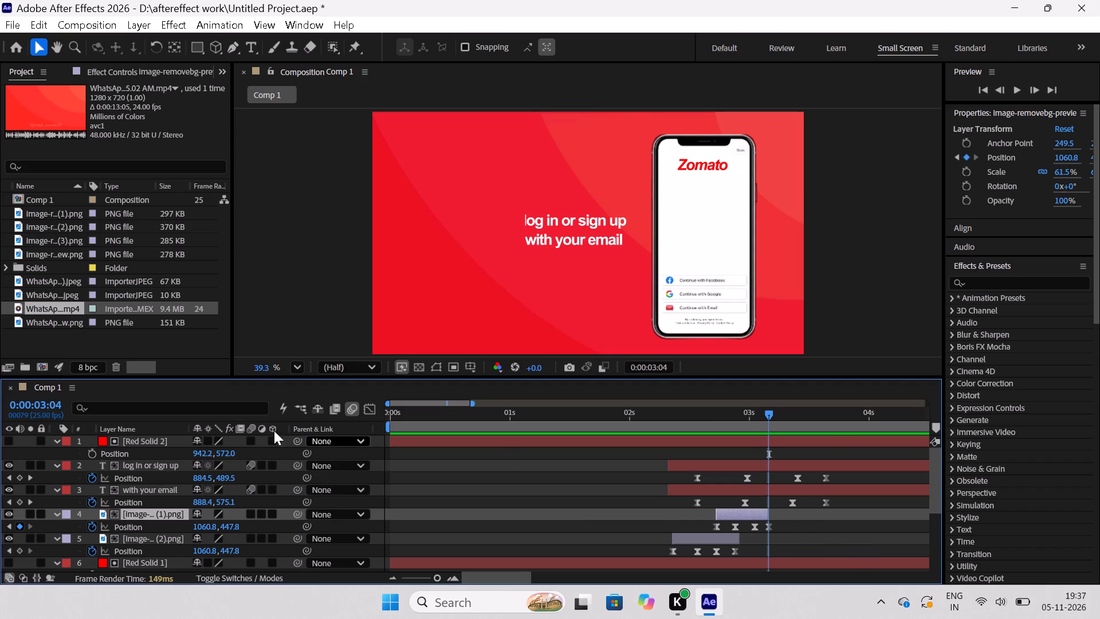
Trim the end of the layer 5 food image, (2).png, to its last position keyframe at 0:00:02:22.
click(145, 542)
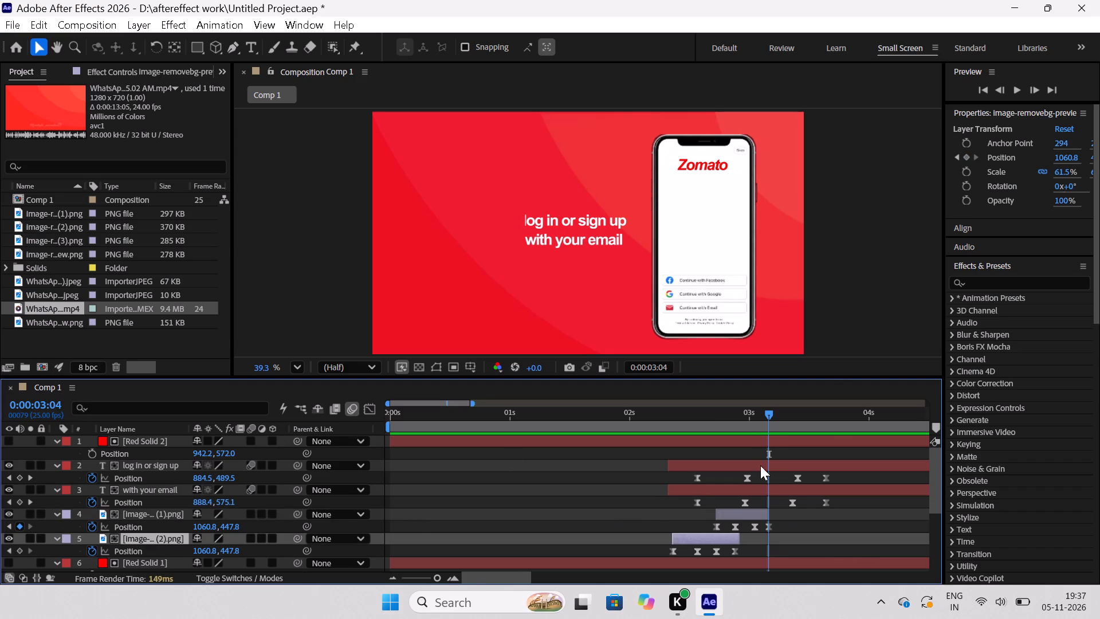
drag(768, 412, 732, 433)
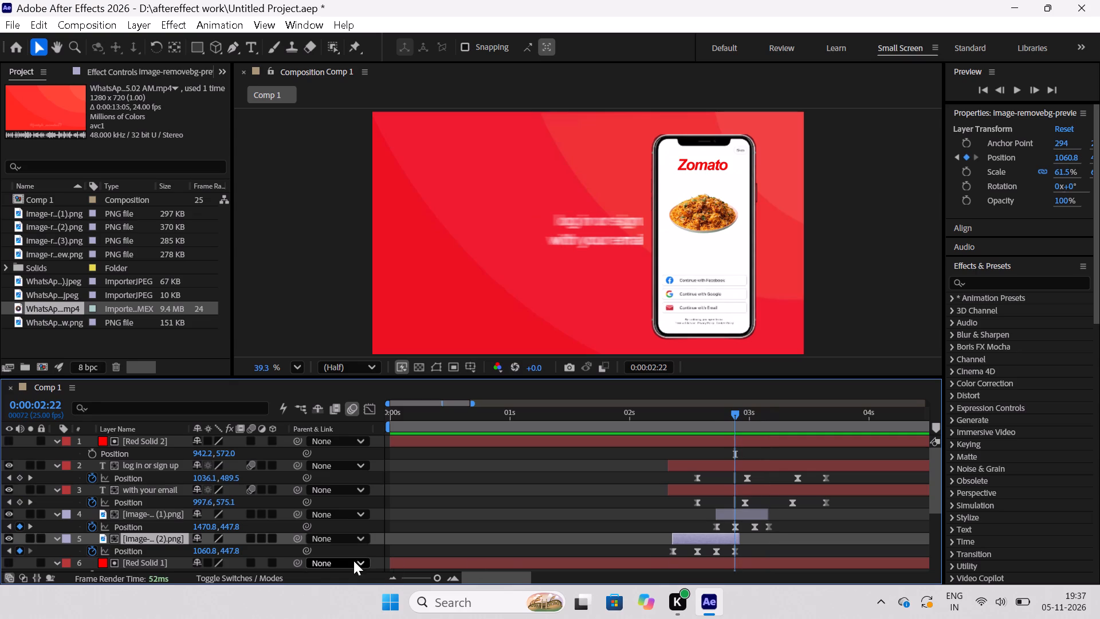
drag(737, 536, 736, 539)
drag(736, 539, 734, 549)
Scrub between about 0:00:02:17 and 0:00:03:04 to check how the trimmed food images pass across the phone.
drag(737, 415, 738, 440)
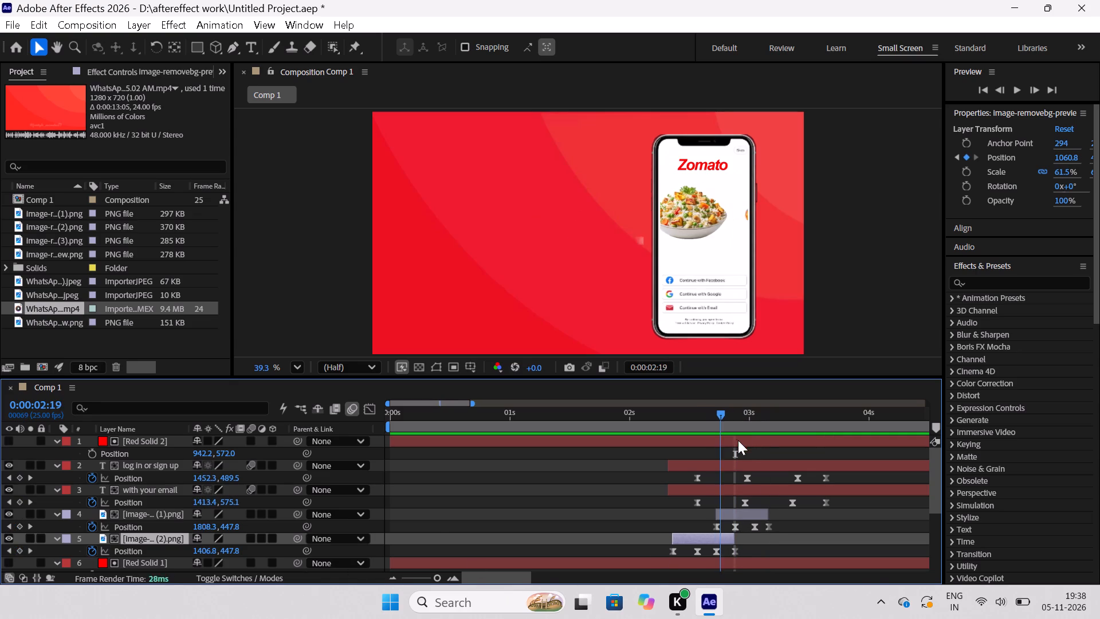
drag(738, 440, 692, 459)
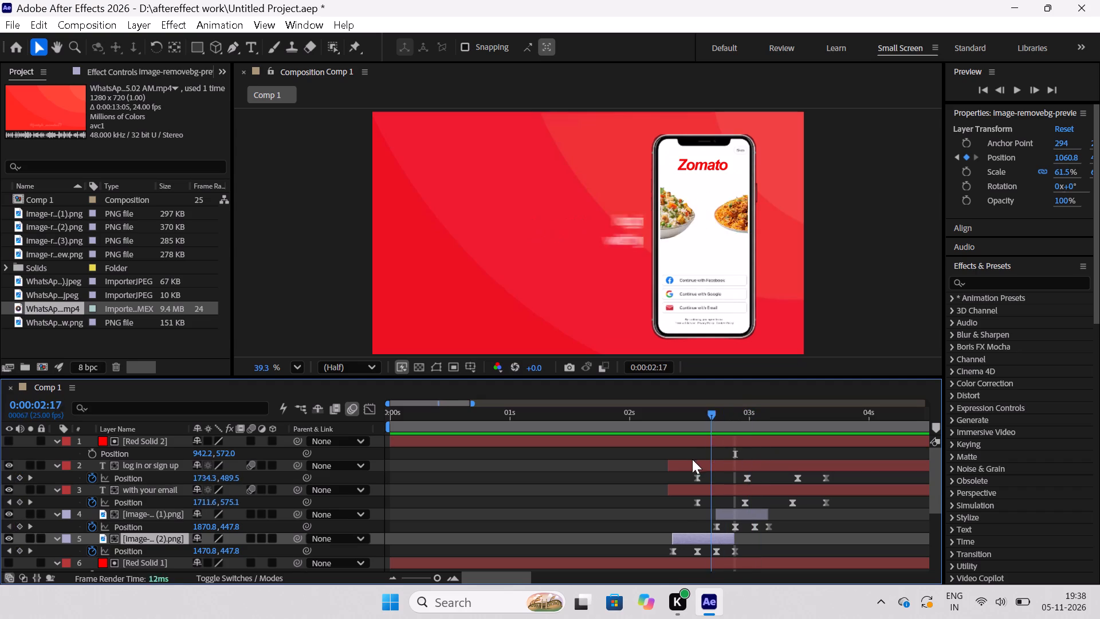
drag(692, 459, 745, 468)
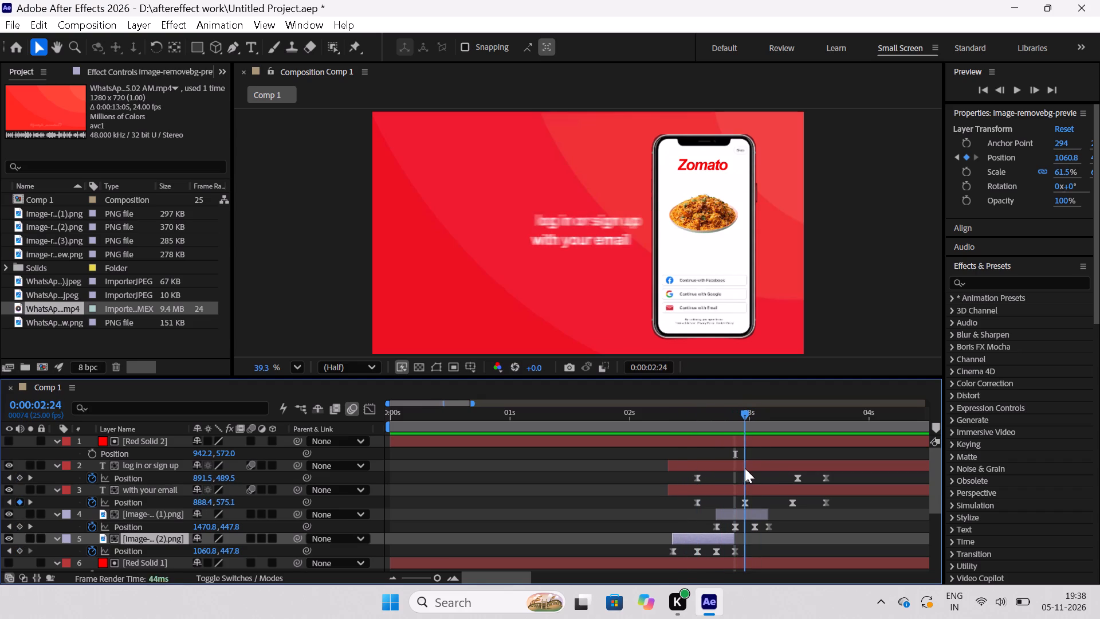
drag(745, 468, 771, 473)
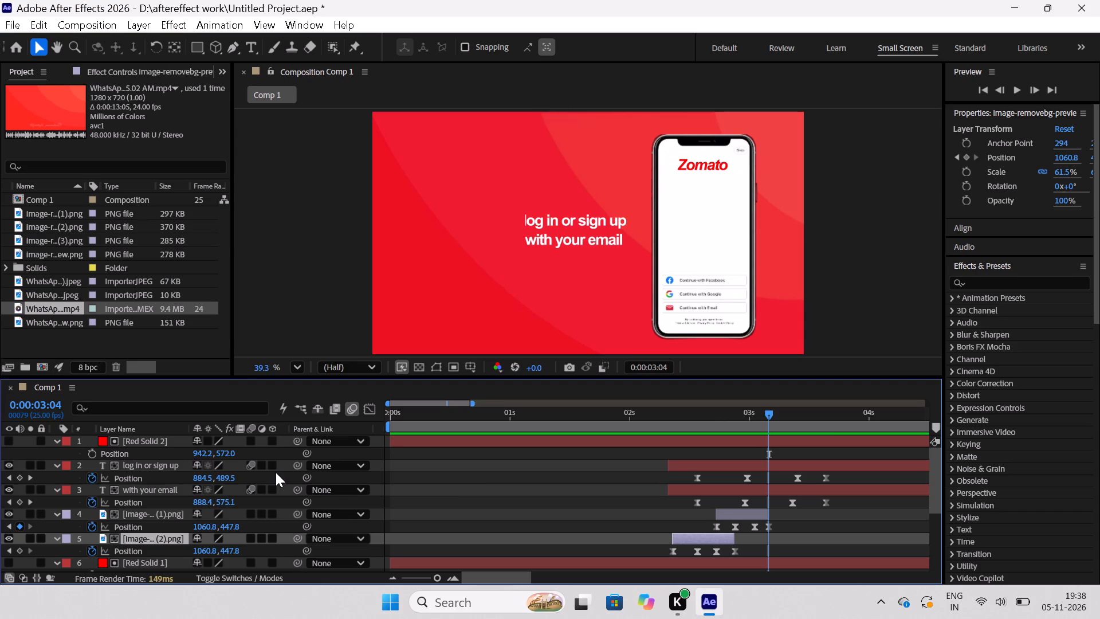
Trim the end of the layer 7 food image, (1).png, to its last position keyframe at 0:00:02:15.
scroll(199, 484, down, 1)
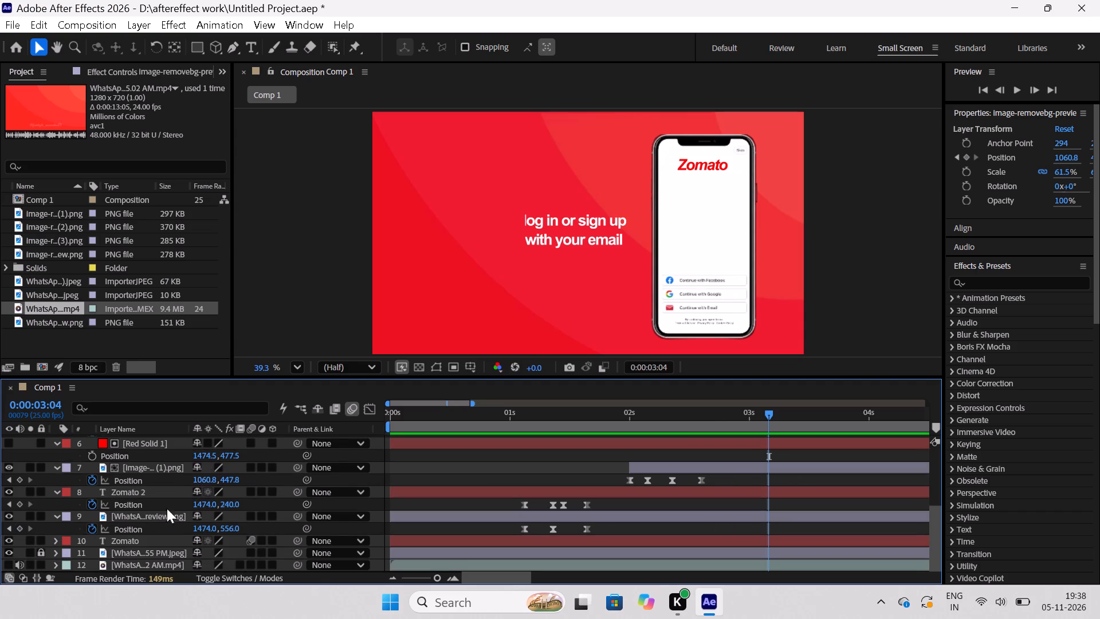
click(158, 466)
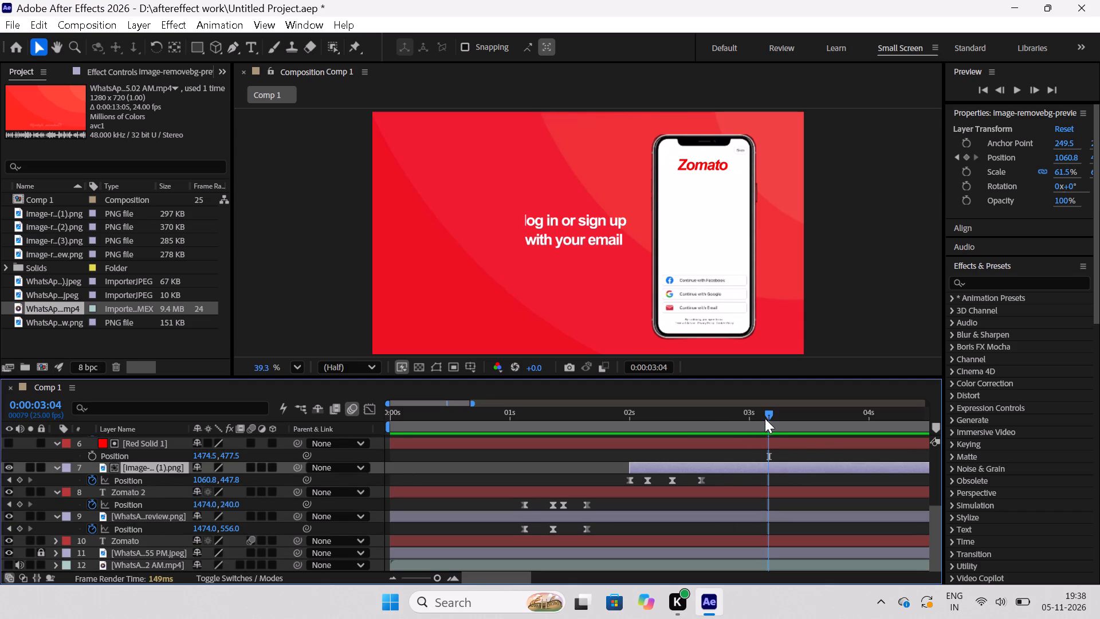
drag(768, 416, 672, 447)
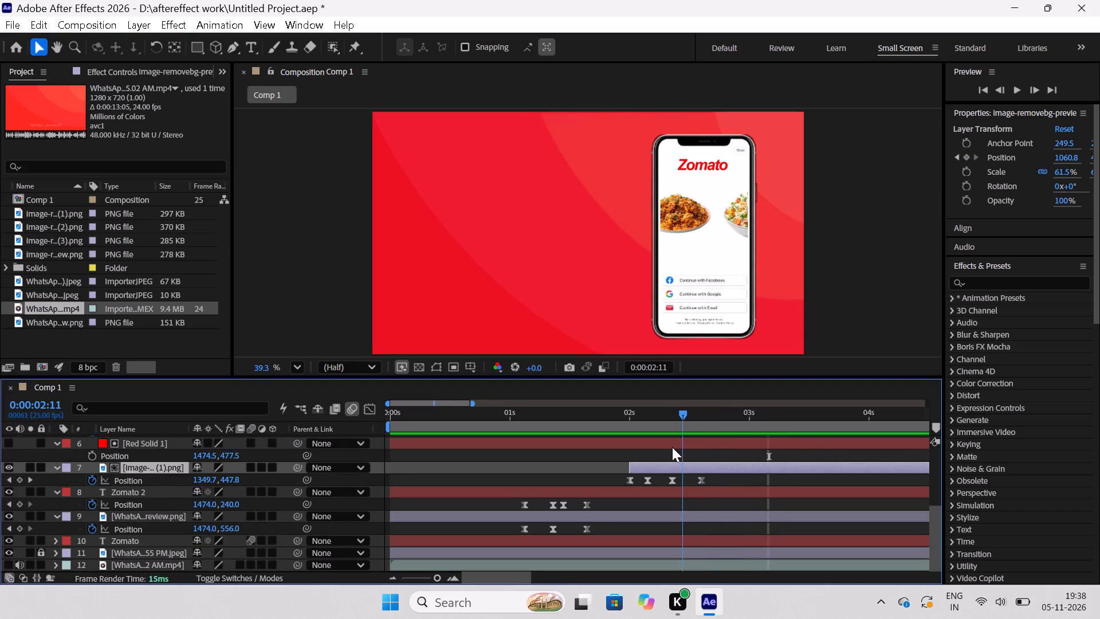
drag(672, 447, 694, 459)
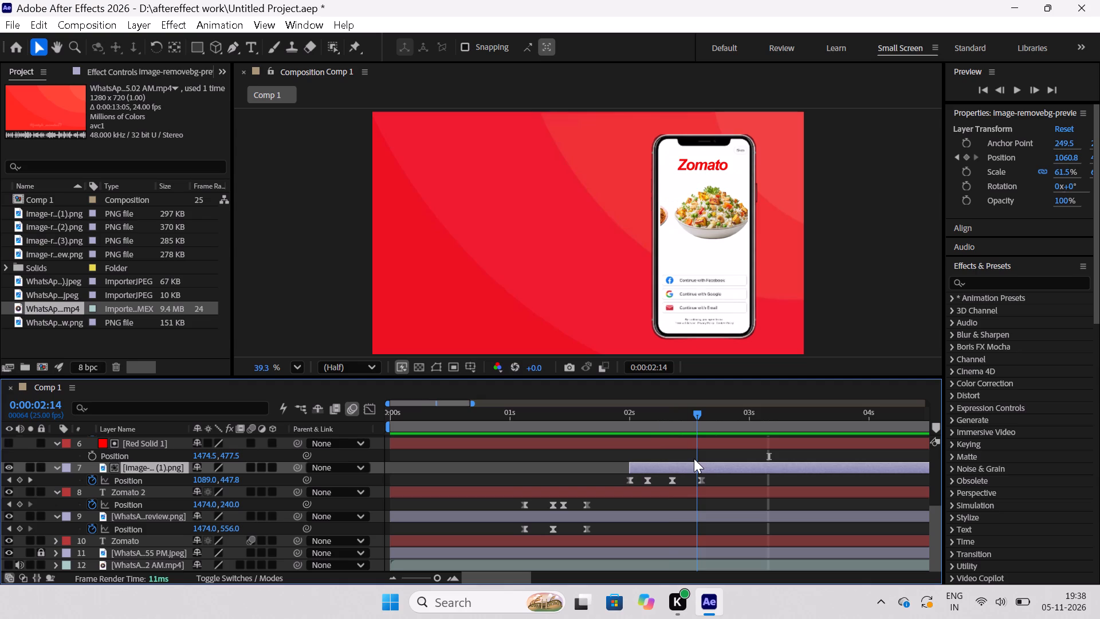
drag(694, 459, 675, 460)
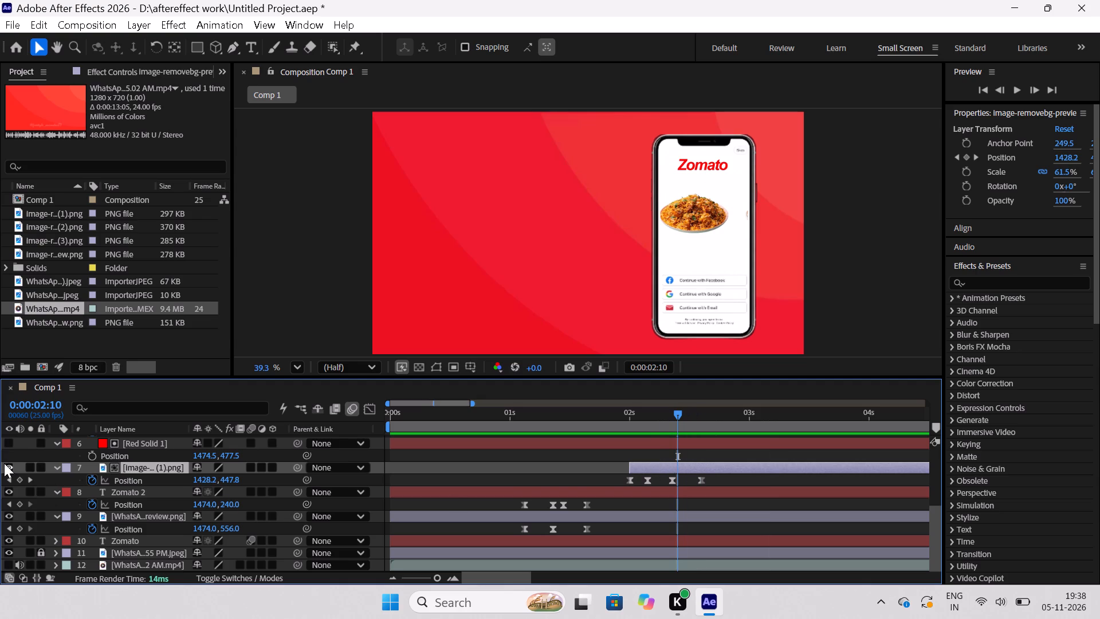
click(4, 467)
click(4, 467)
click(10, 507)
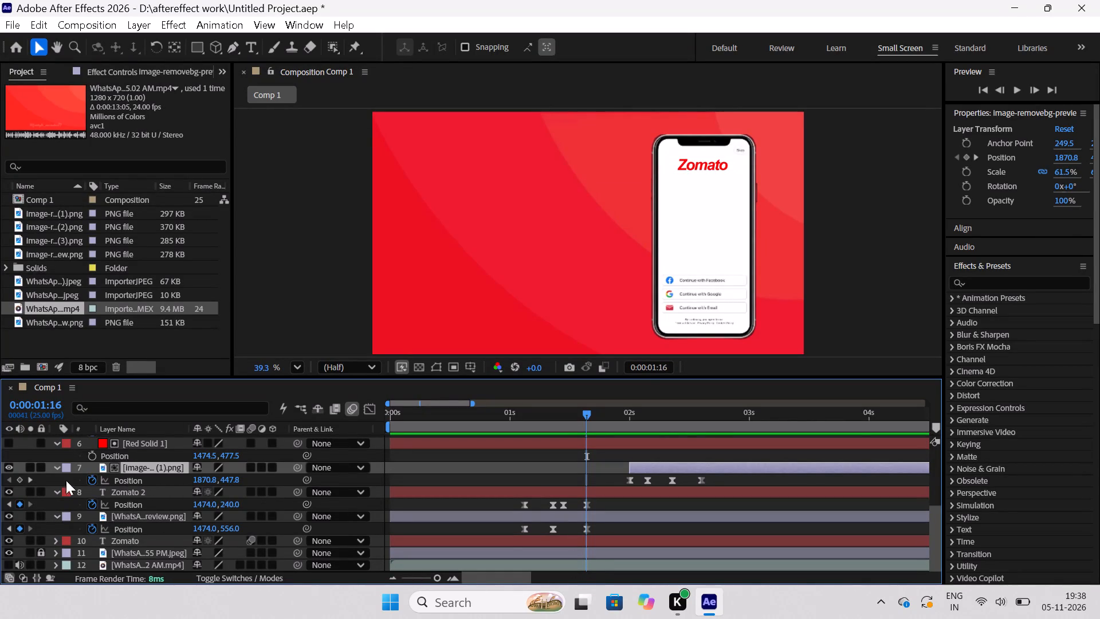
click(27, 480)
double_click(27, 480)
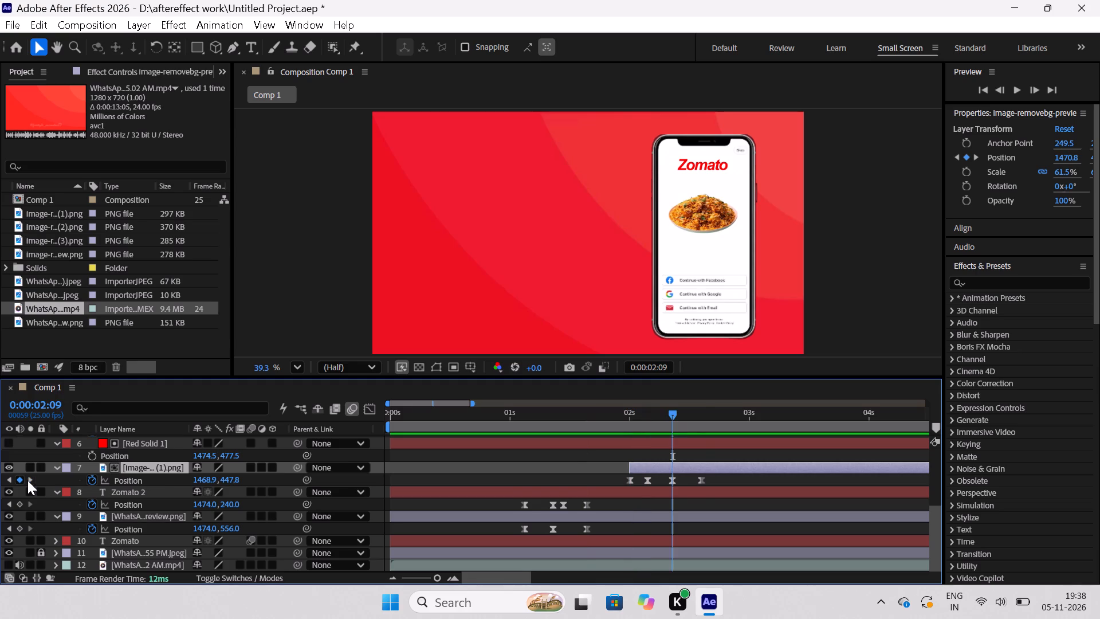
click(27, 480)
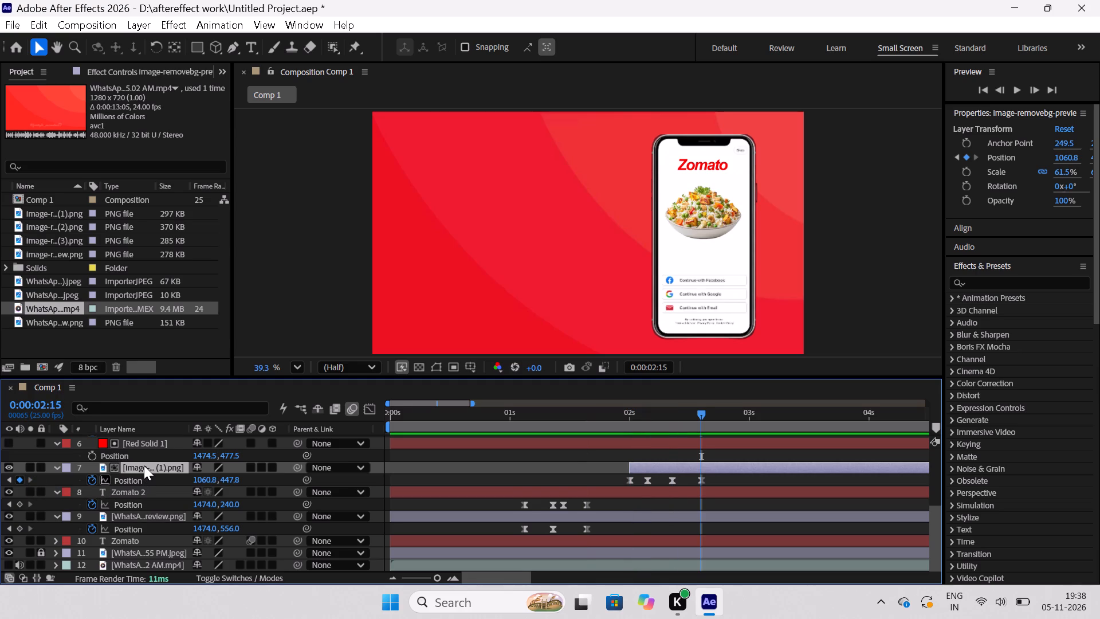
click(144, 465)
key(alt+bracketright)
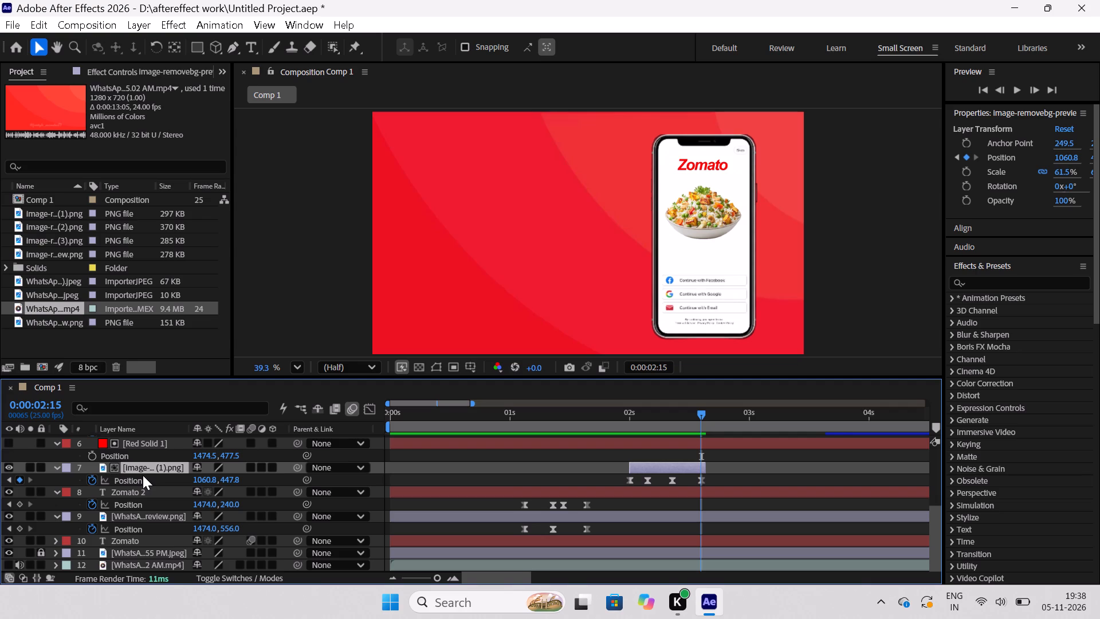
click(704, 469)
Trim the end of the Zomato 2 text layer to the text layers' last position keyframes at 0:00:03:16.
click(140, 491)
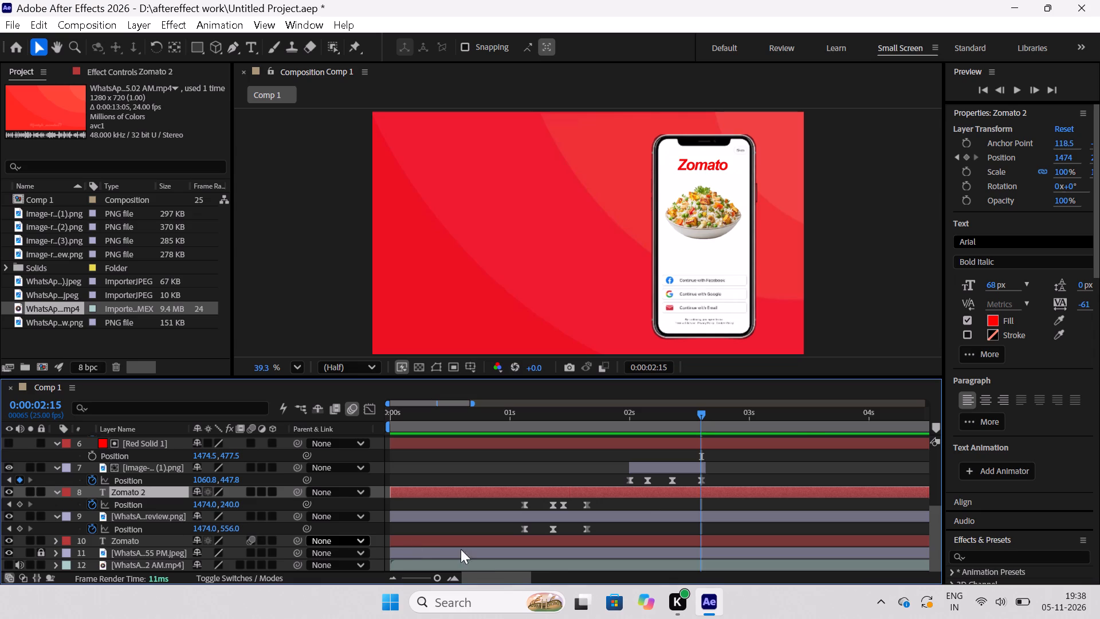
drag(701, 417, 689, 419)
drag(689, 419, 564, 443)
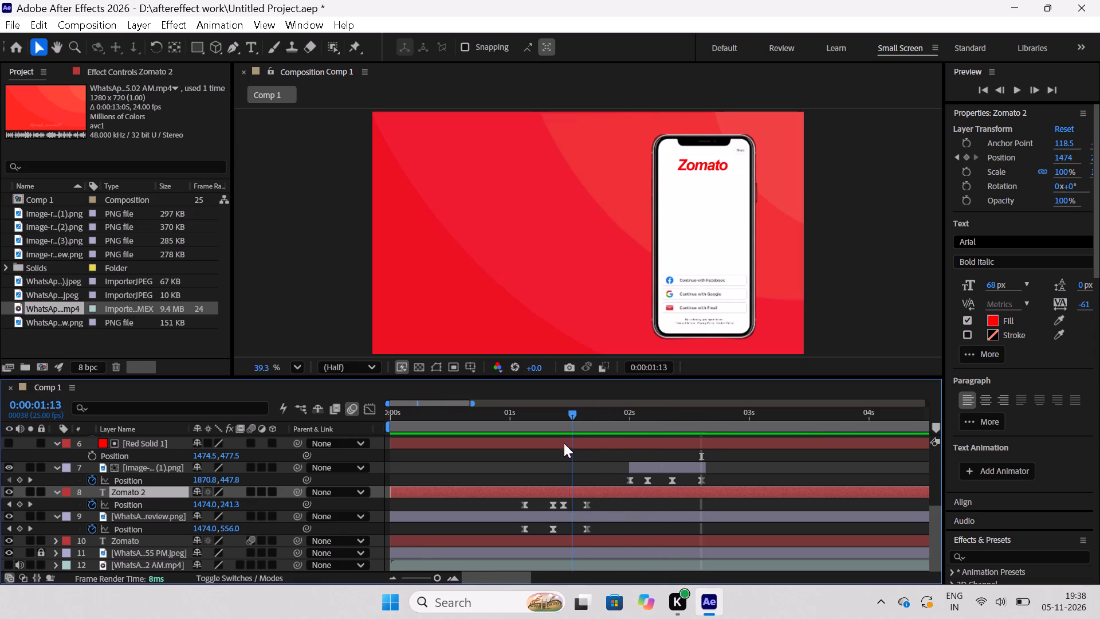
drag(564, 443, 535, 463)
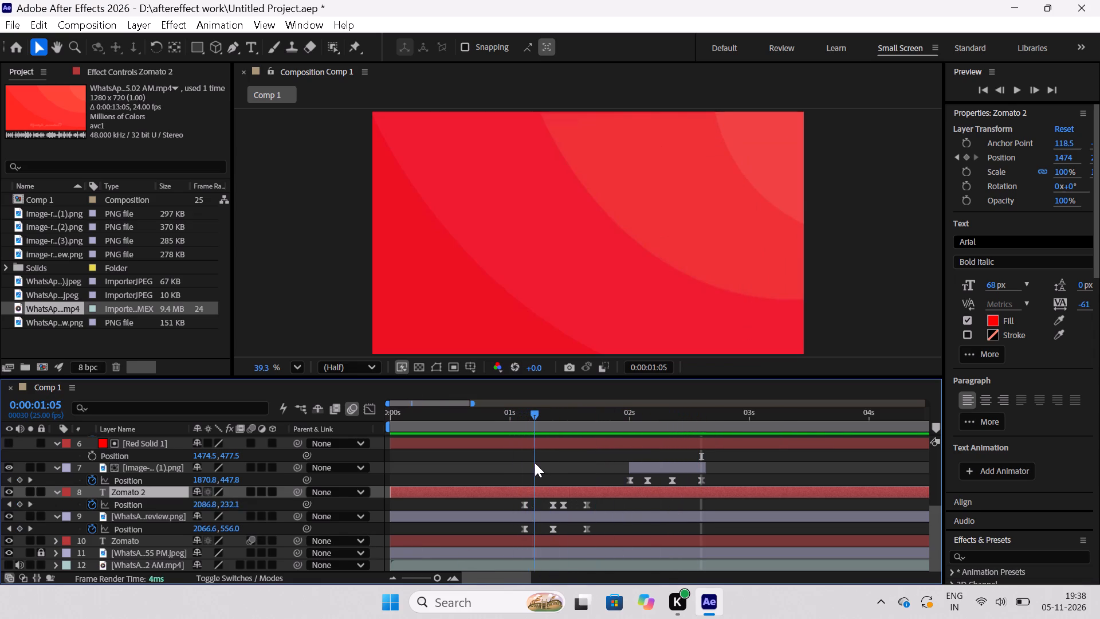
drag(535, 463, 582, 471)
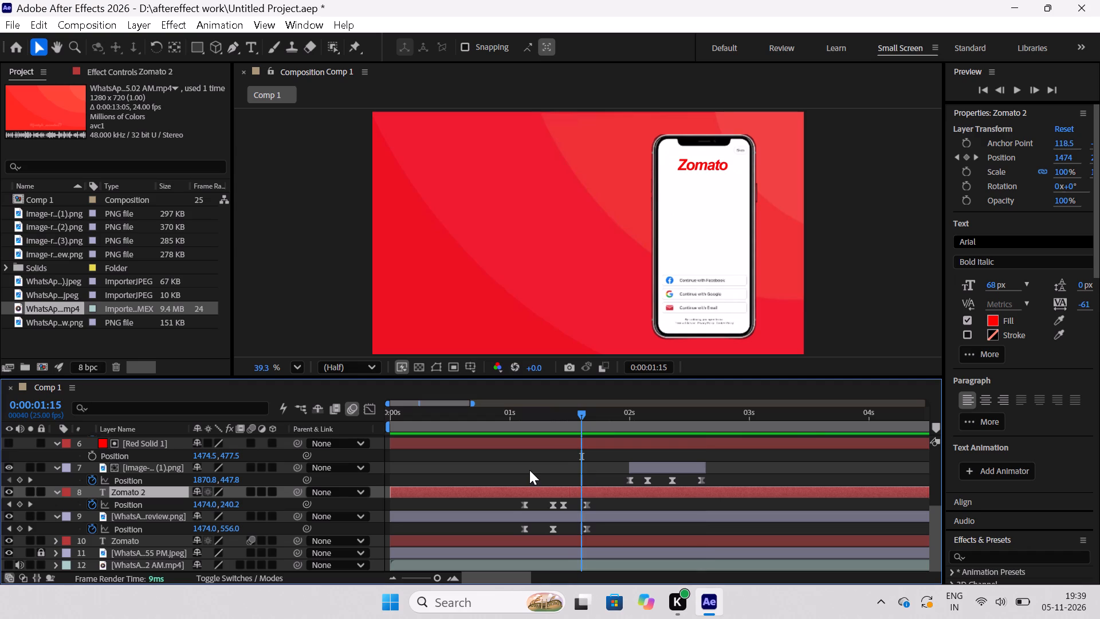
scroll(700, 477, up, 2)
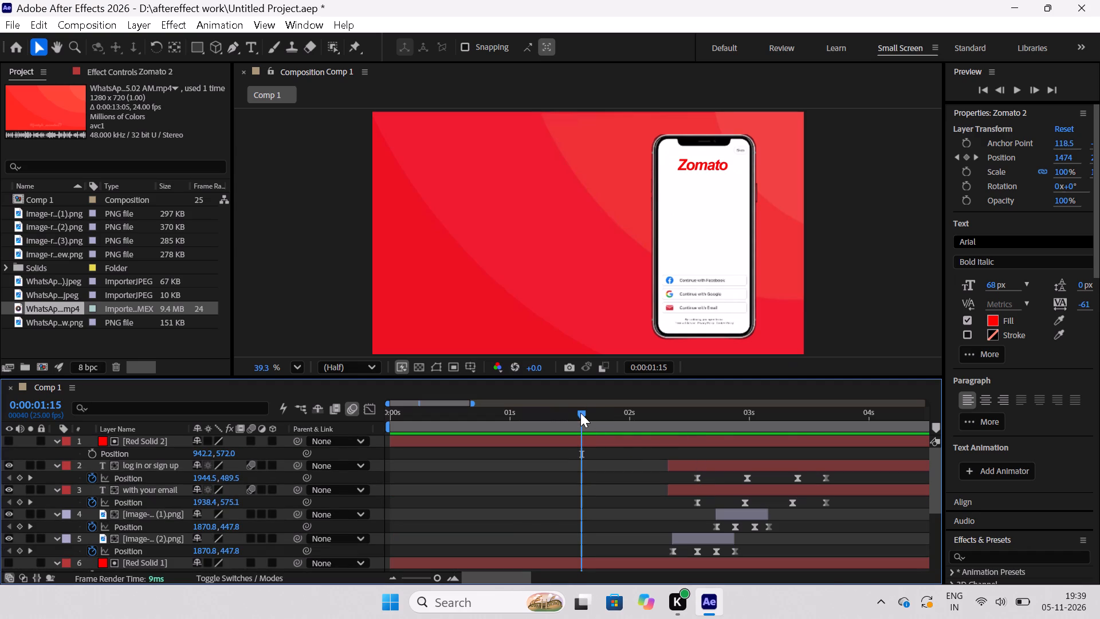
drag(580, 413, 814, 464)
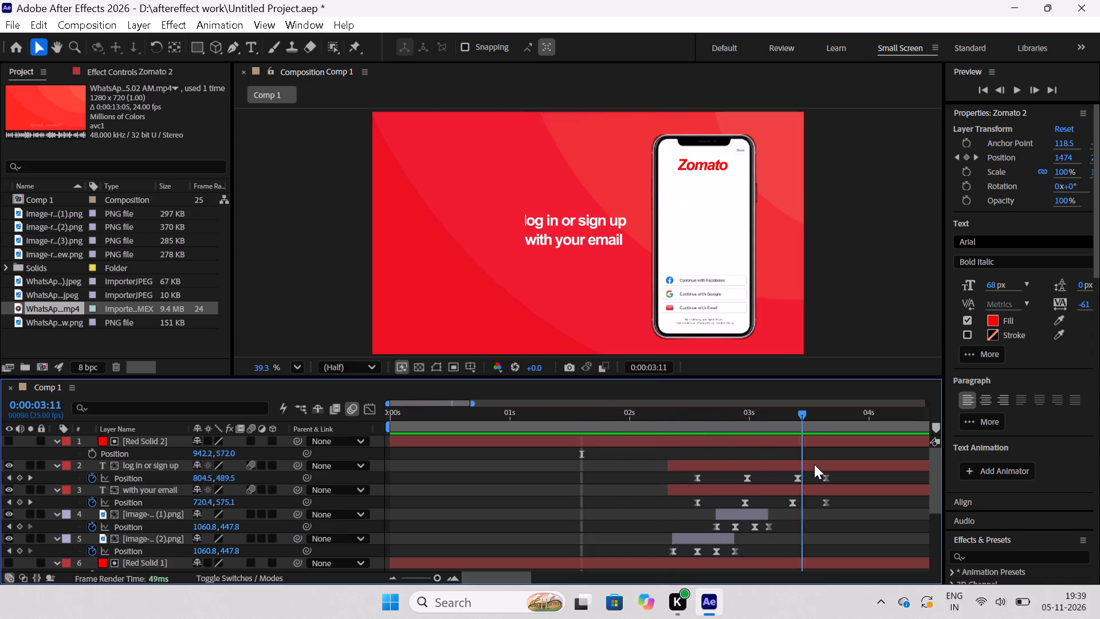
drag(814, 464, 823, 468)
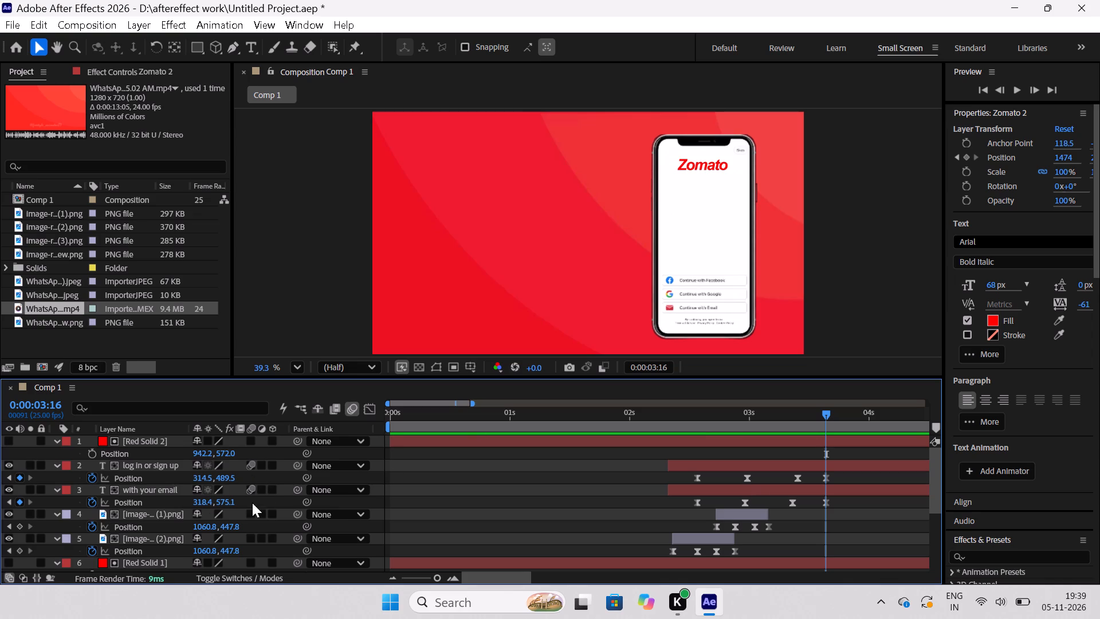
scroll(187, 510, down, 4)
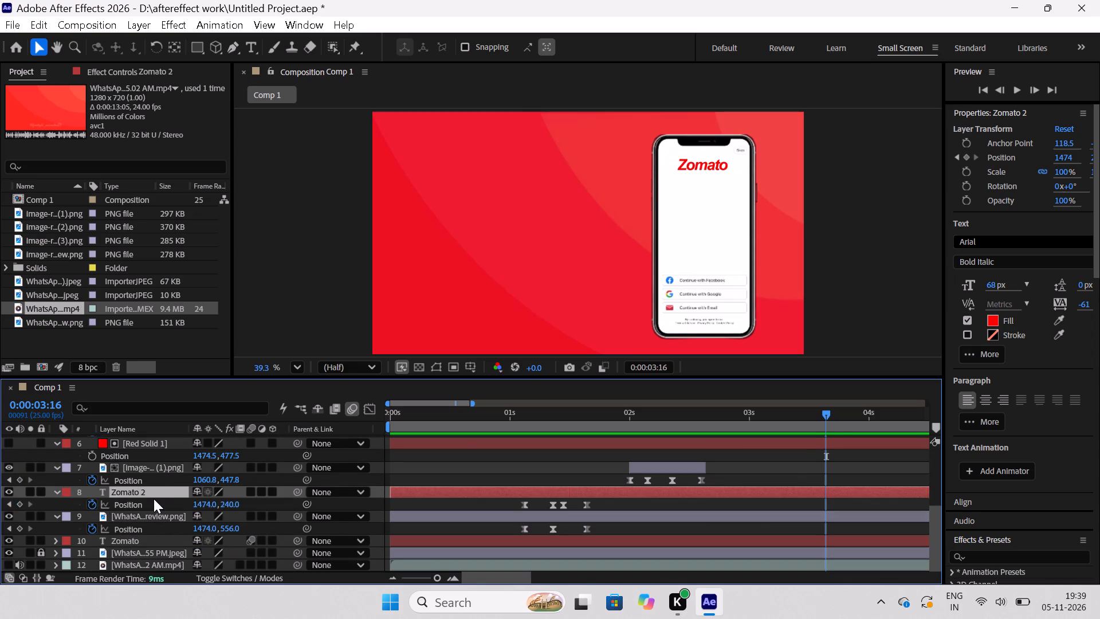
click(160, 489)
key(alt+bracketright)
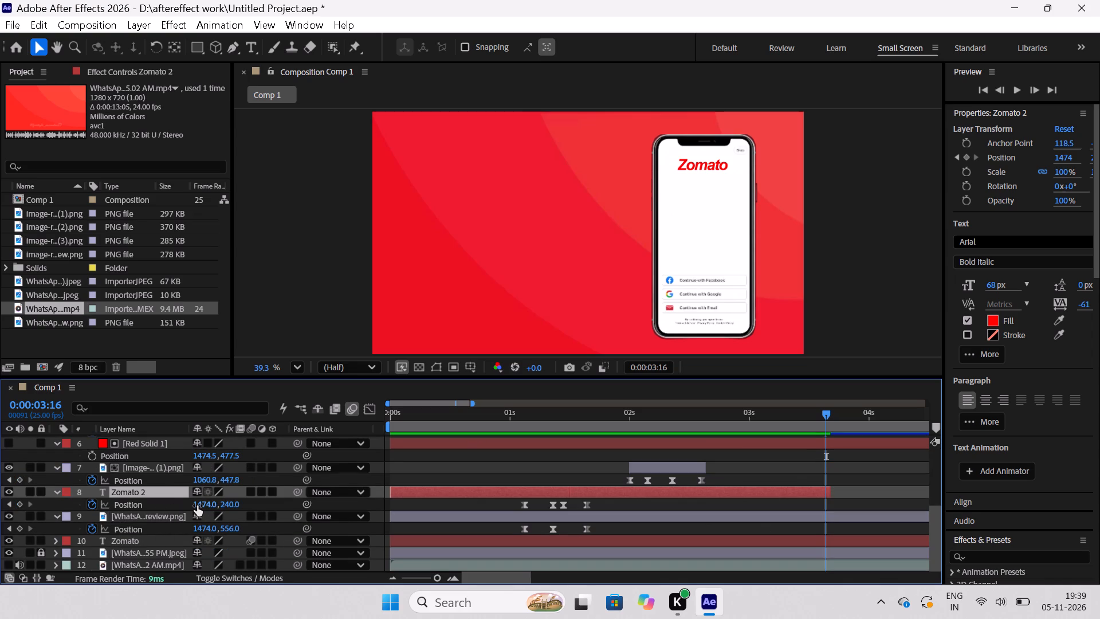
Select the layer 9 phone image, scrub back to about 0:00:01:08, and toggle its visibility to check what it shows.
click(123, 514)
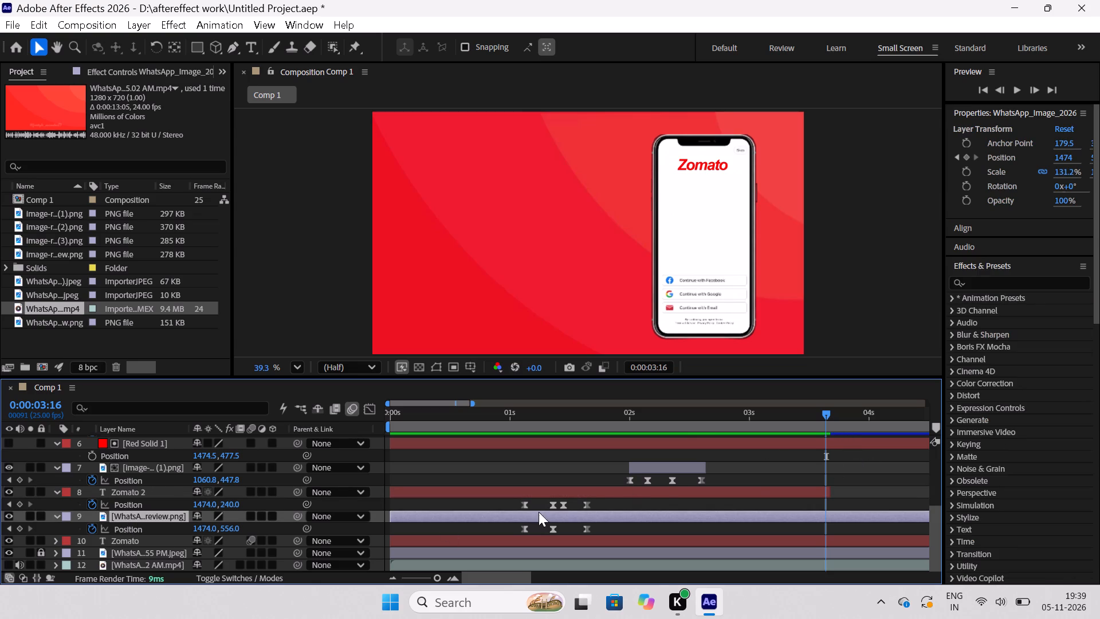
drag(824, 411, 726, 438)
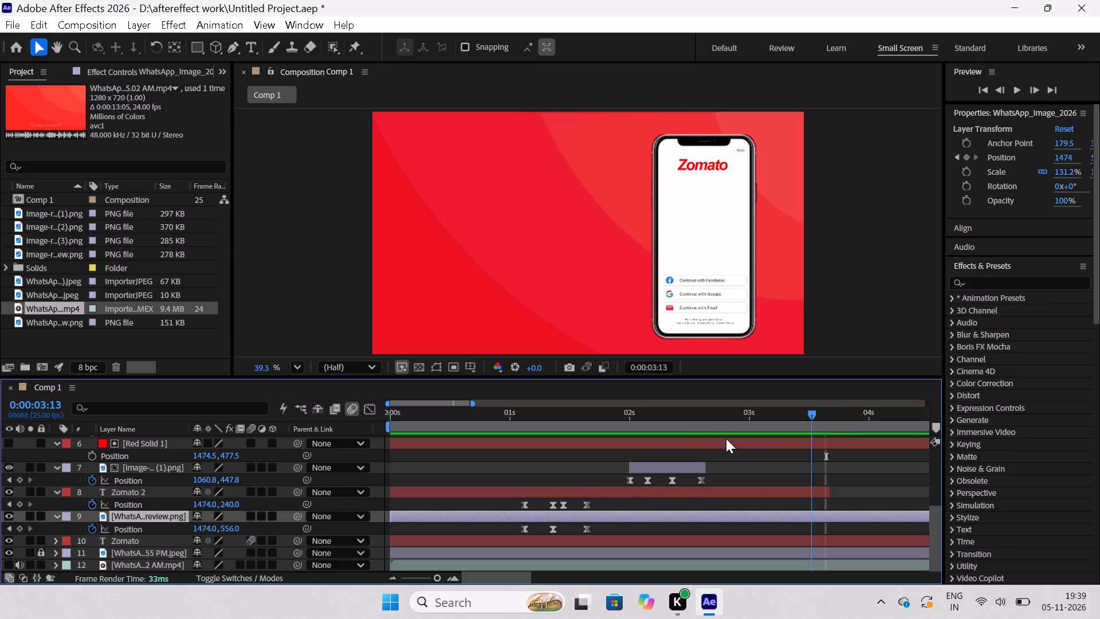
drag(726, 438, 529, 499)
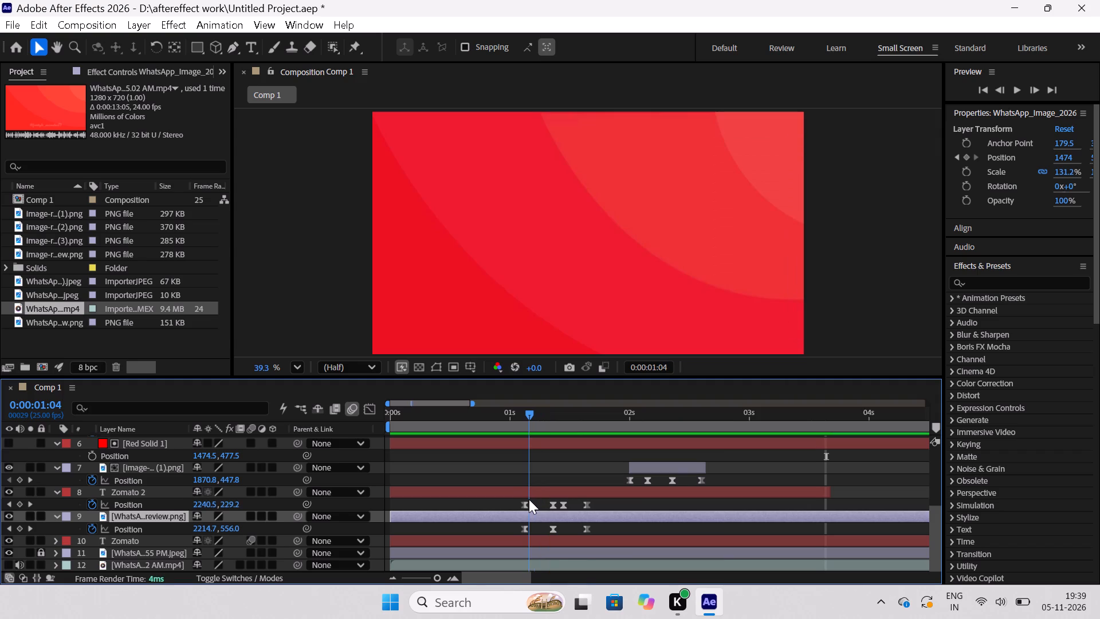
drag(529, 499, 545, 501)
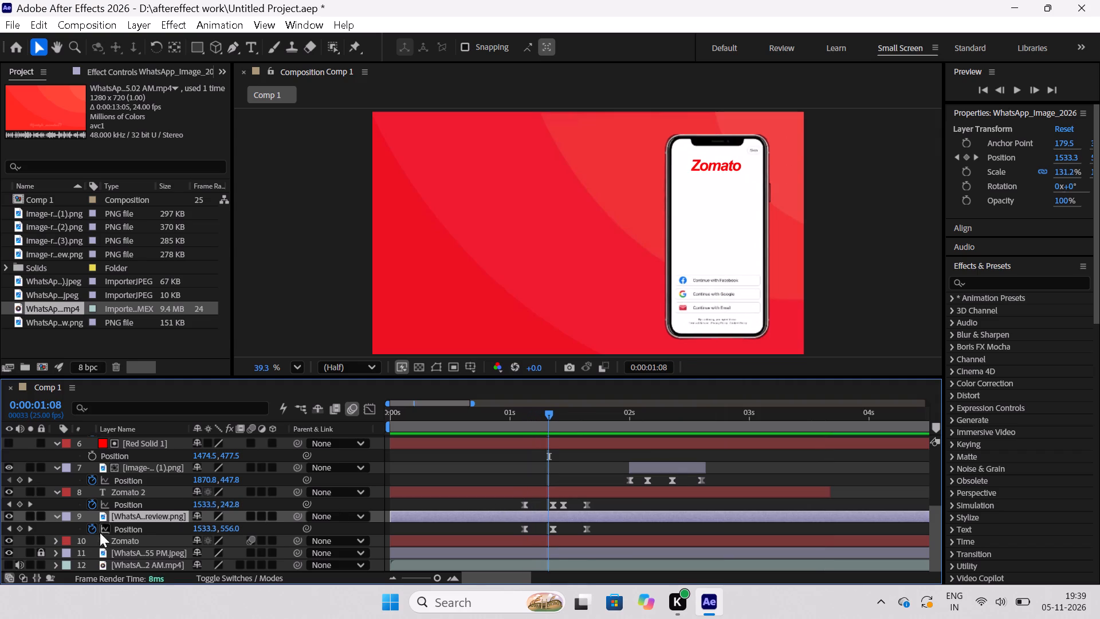
click(6, 516)
click(5, 516)
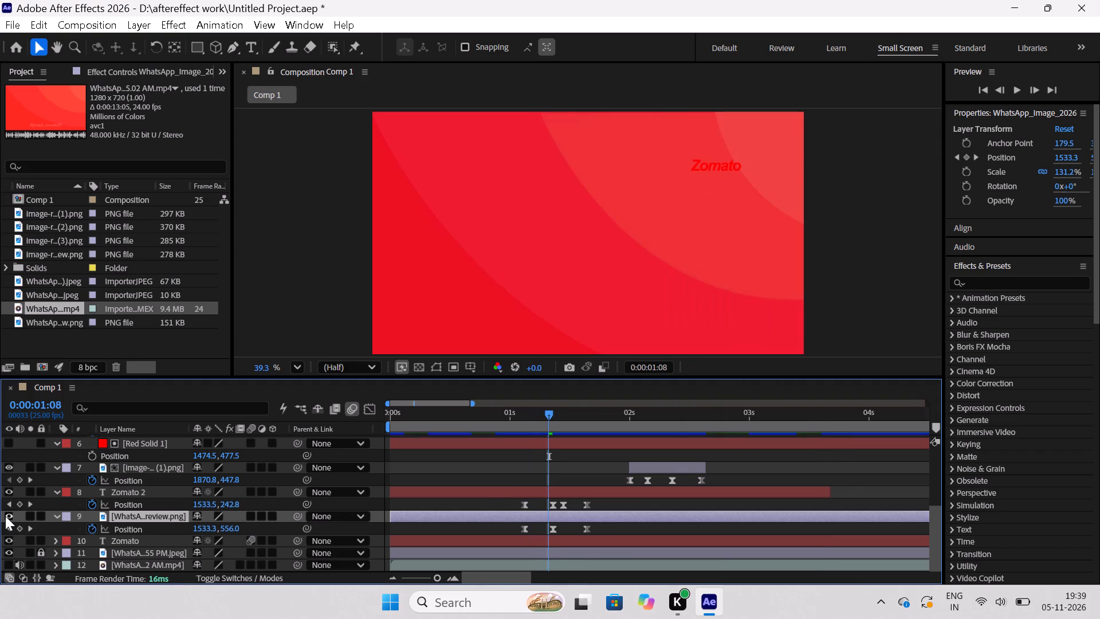
drag(549, 411, 552, 412)
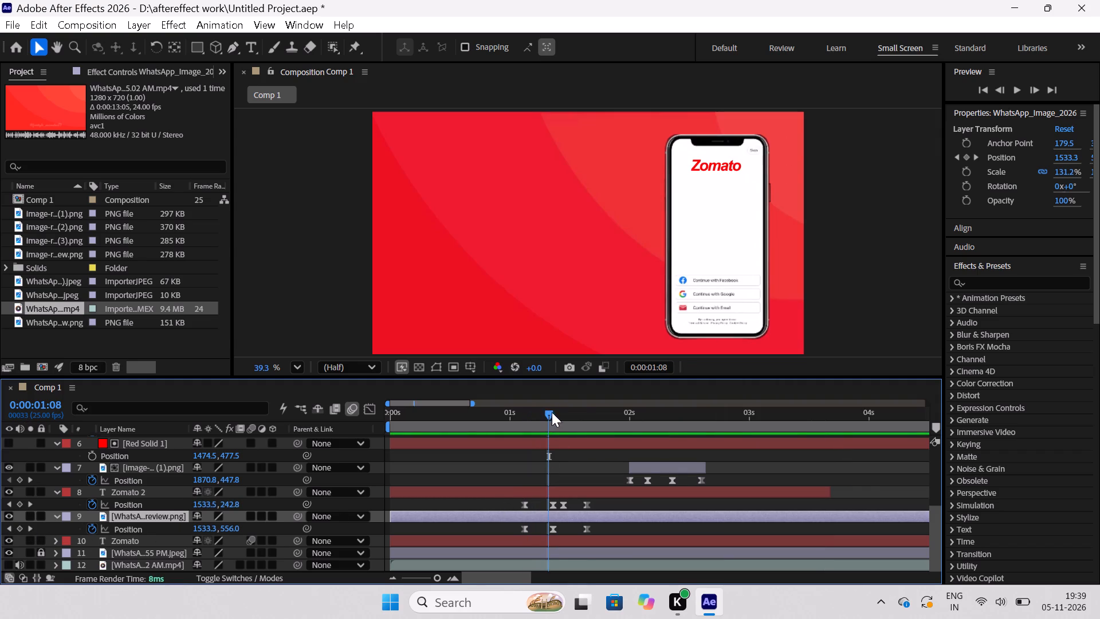
Compare the Zomato 2 layer's end with the last position keyframes of the text and food image layers, finishing at 0:00:03:16.
drag(552, 412, 844, 536)
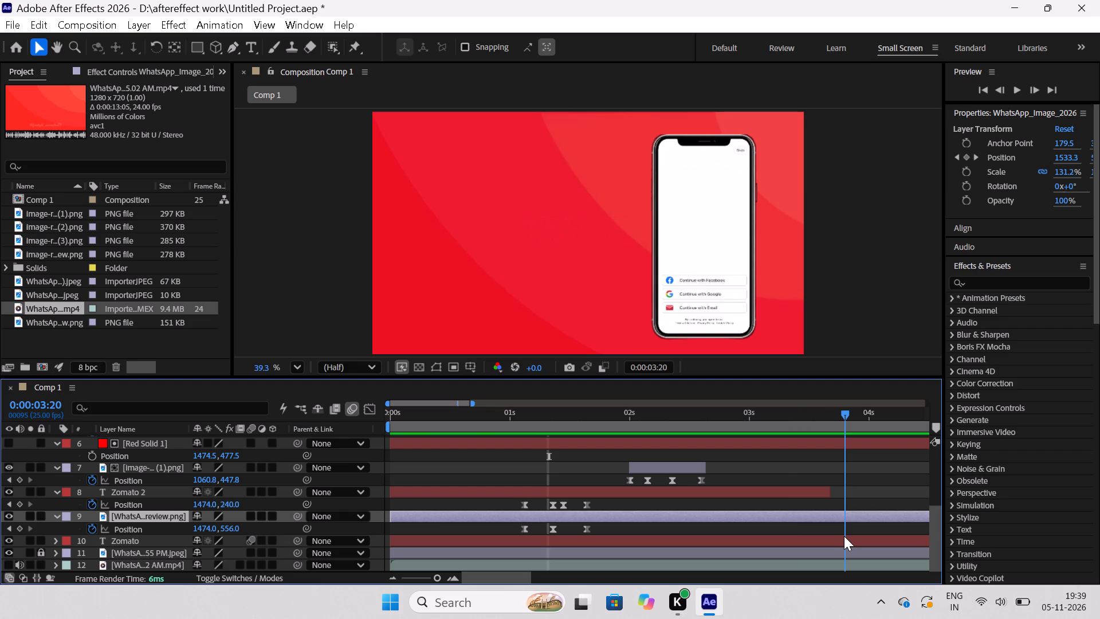
drag(844, 536, 831, 535)
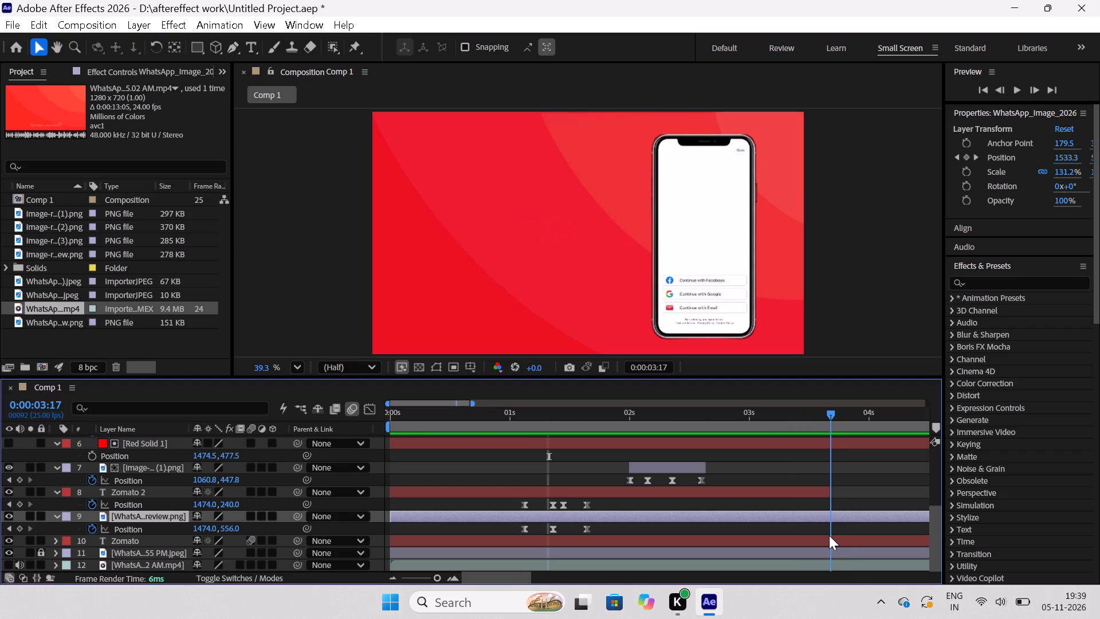
scroll(768, 434, up, 2)
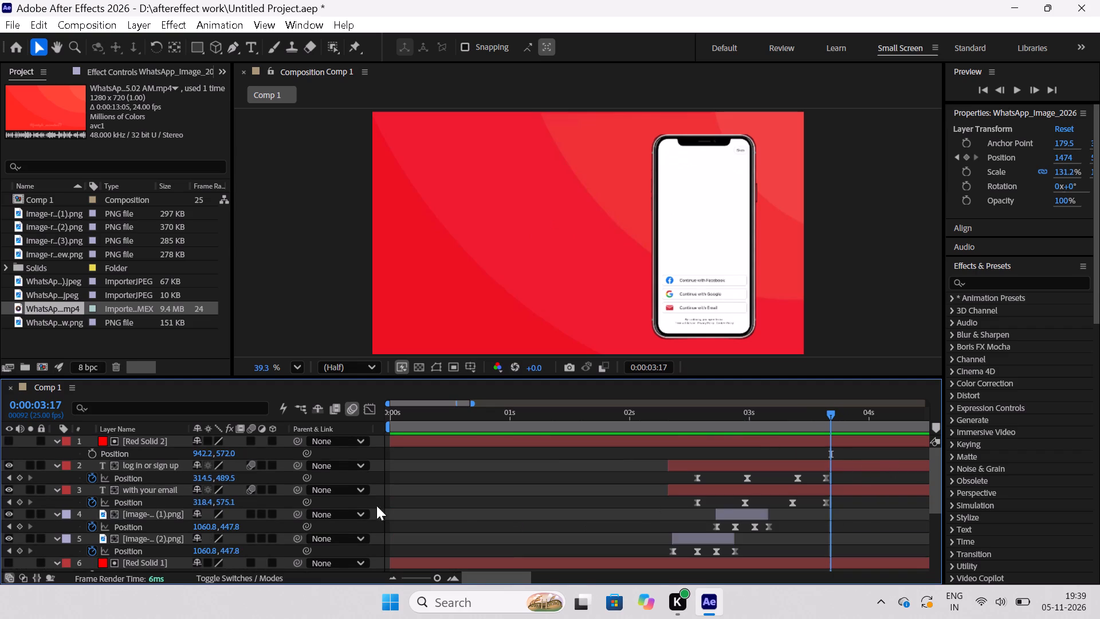
click(12, 479)
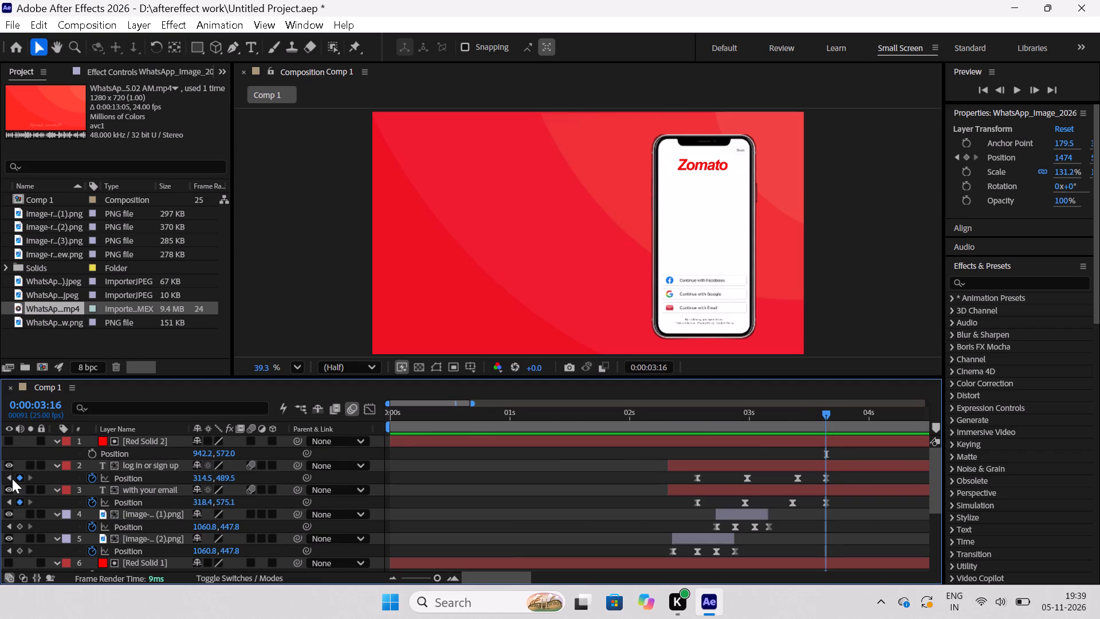
click(13, 525)
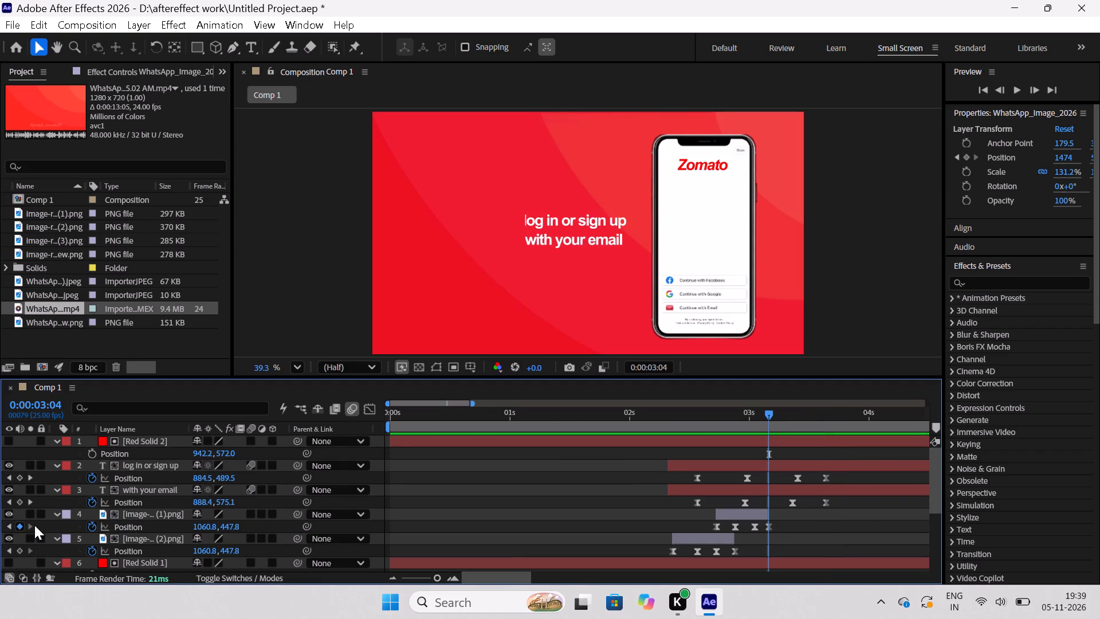
click(31, 504)
click(31, 504)
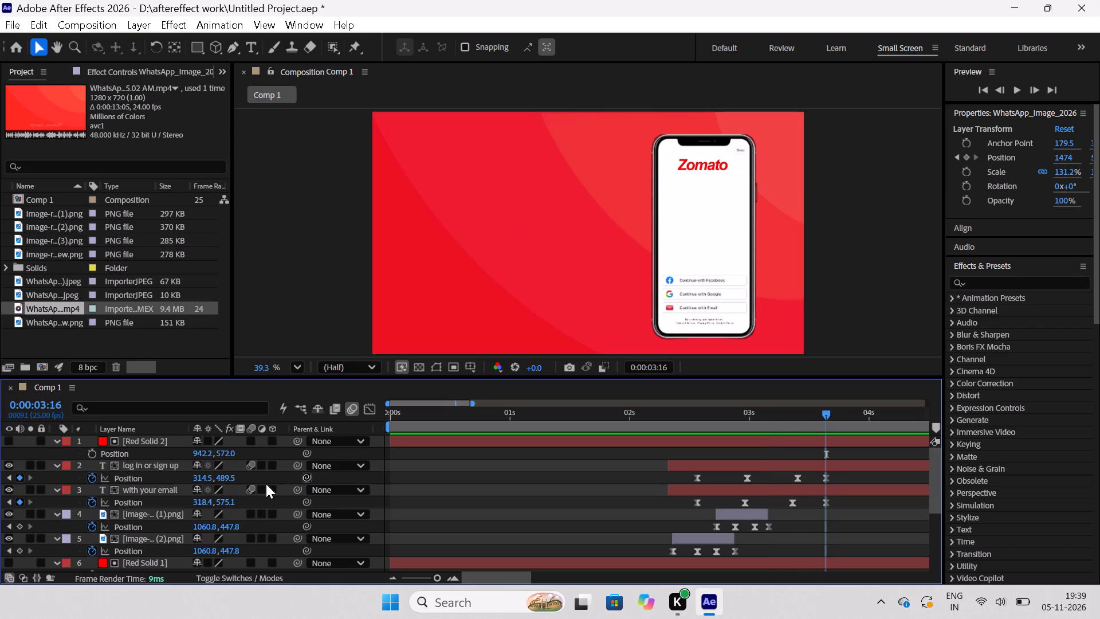
Select the last position keyframes of the "log in or sign up" and "with your email" layers to check them against the Zomato 2 layer's end.
scroll(153, 497, down, 7)
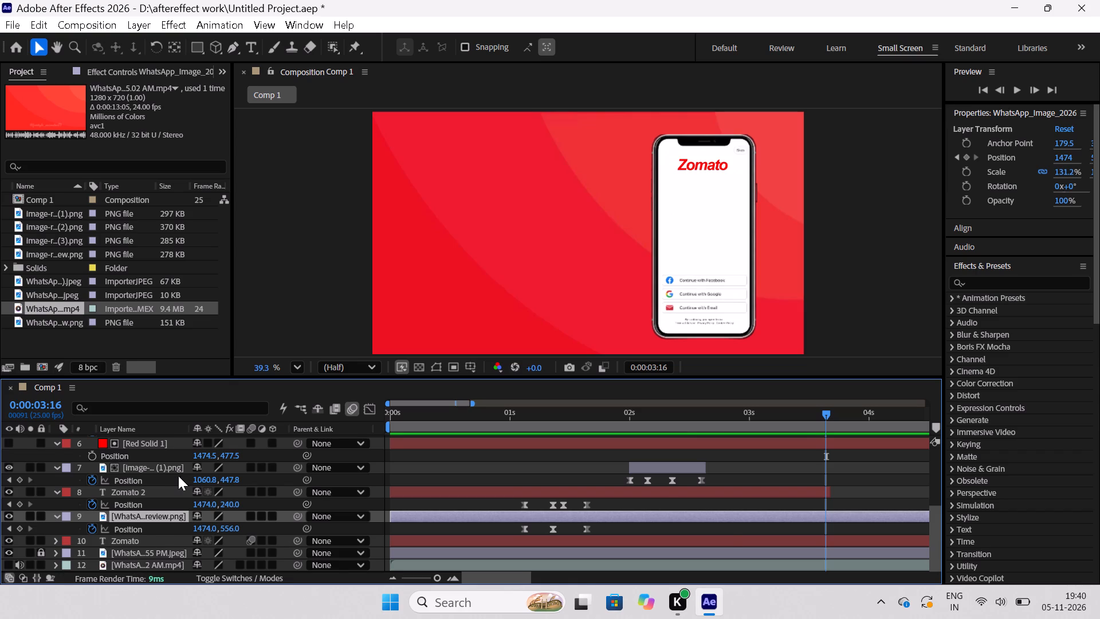
scroll(177, 476, up, 5)
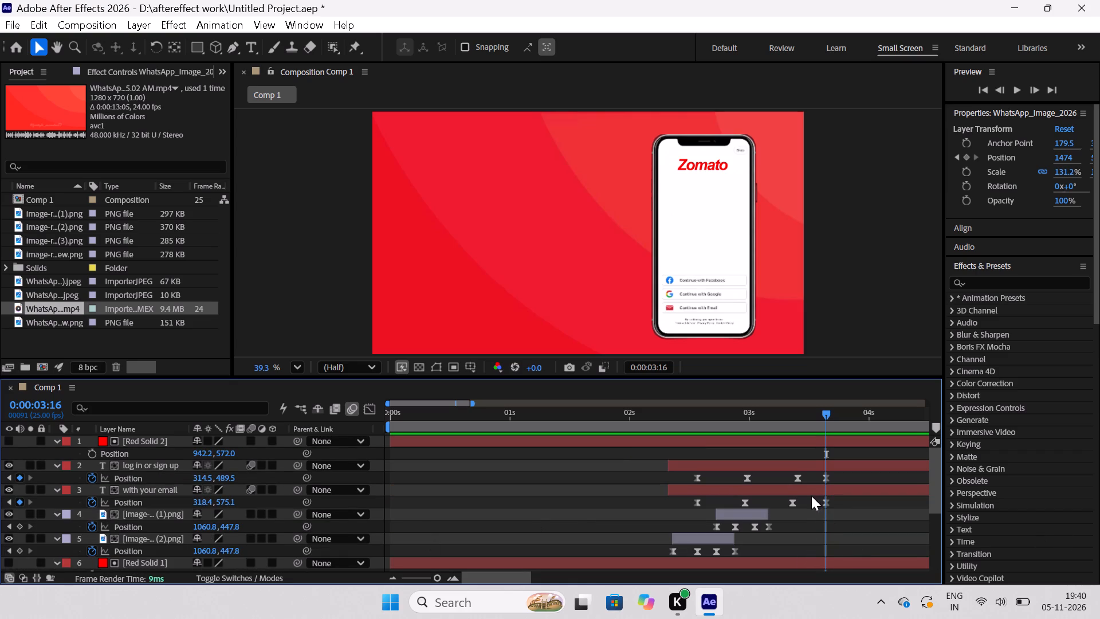
drag(843, 473, 827, 479)
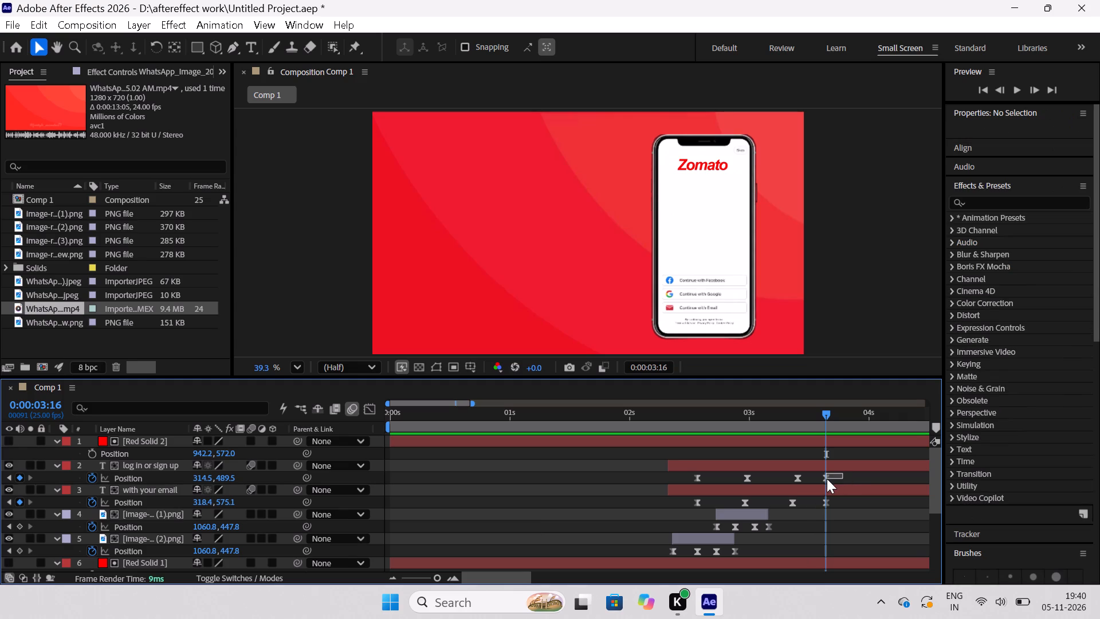
drag(827, 479, 817, 480)
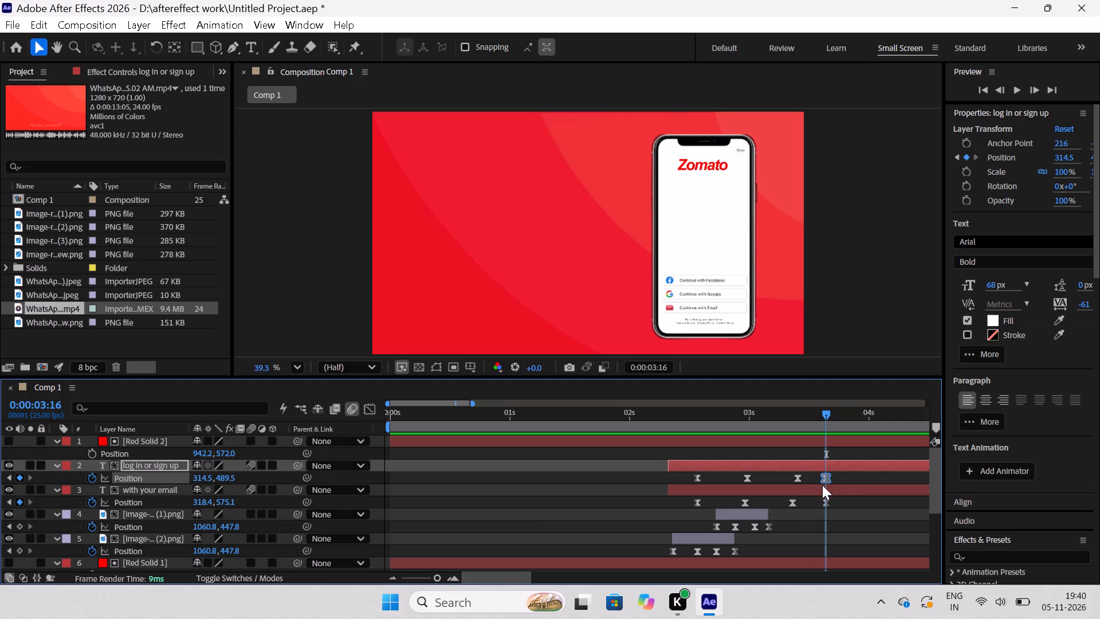
drag(846, 498, 819, 516)
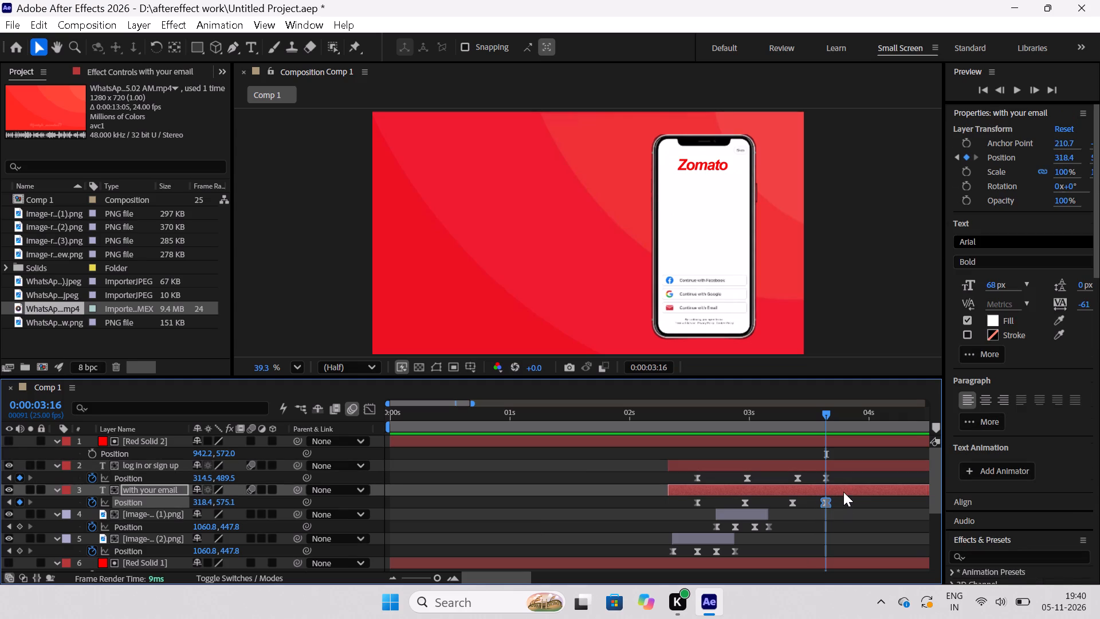
scroll(837, 484, down, 1)
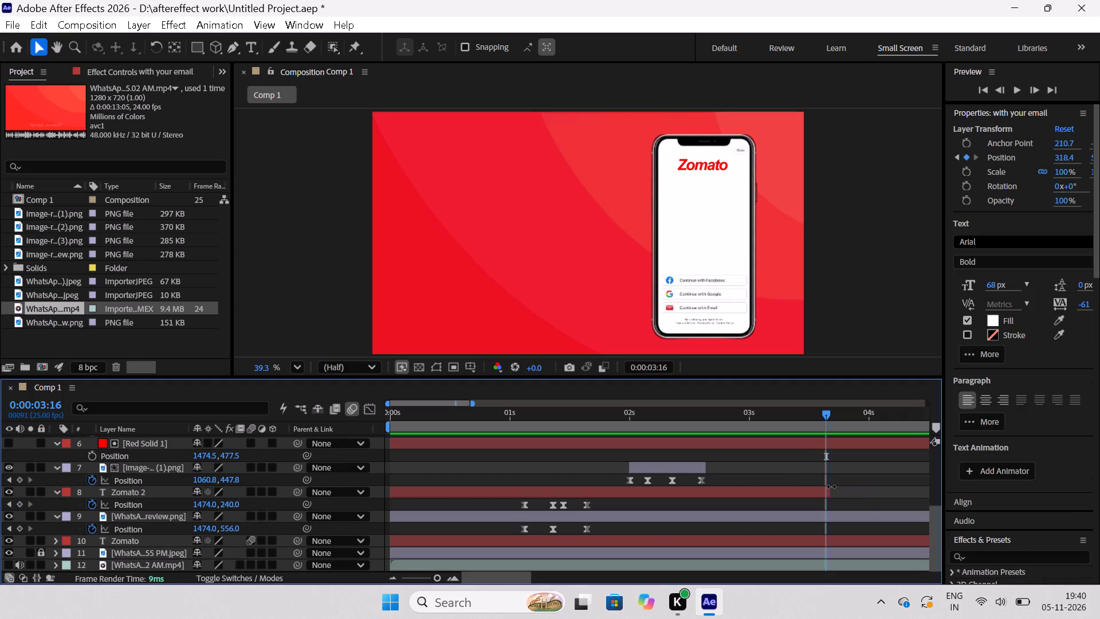
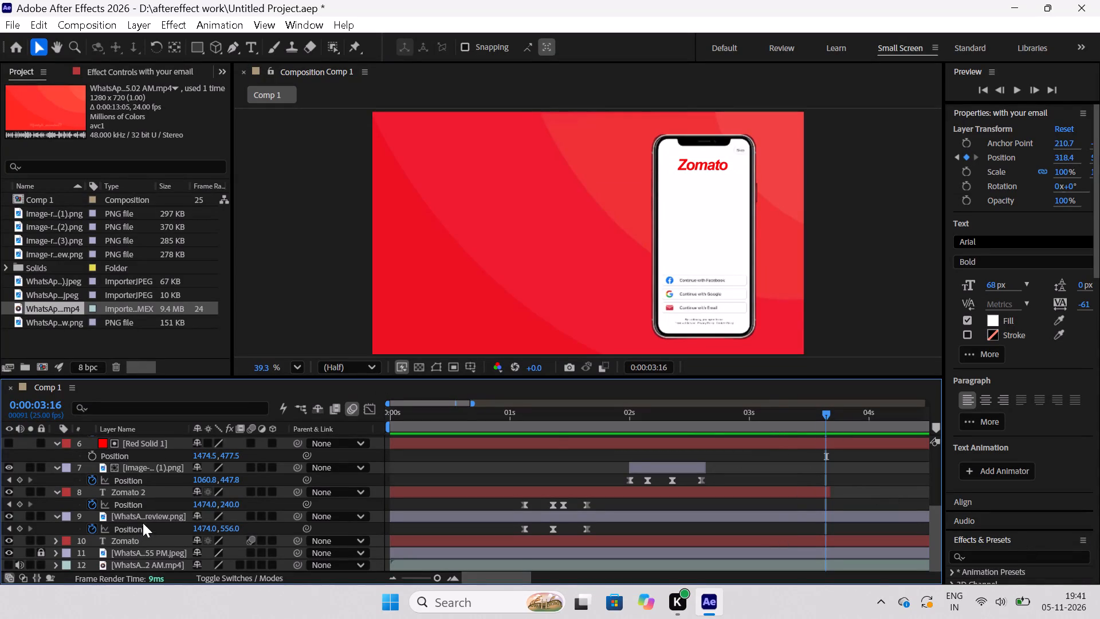
Identify the layer 9 phone image and keyframe its X position at about -426 at 0:00:03:16, off the frame's left side.
scroll(158, 518, up, 2)
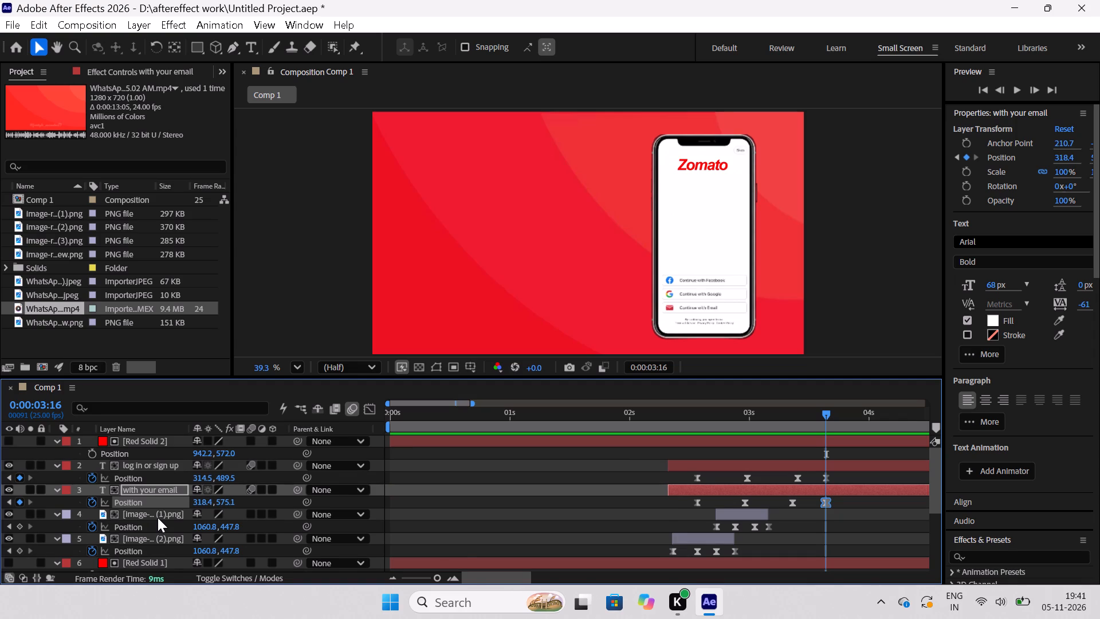
scroll(158, 518, down, 2)
click(160, 517)
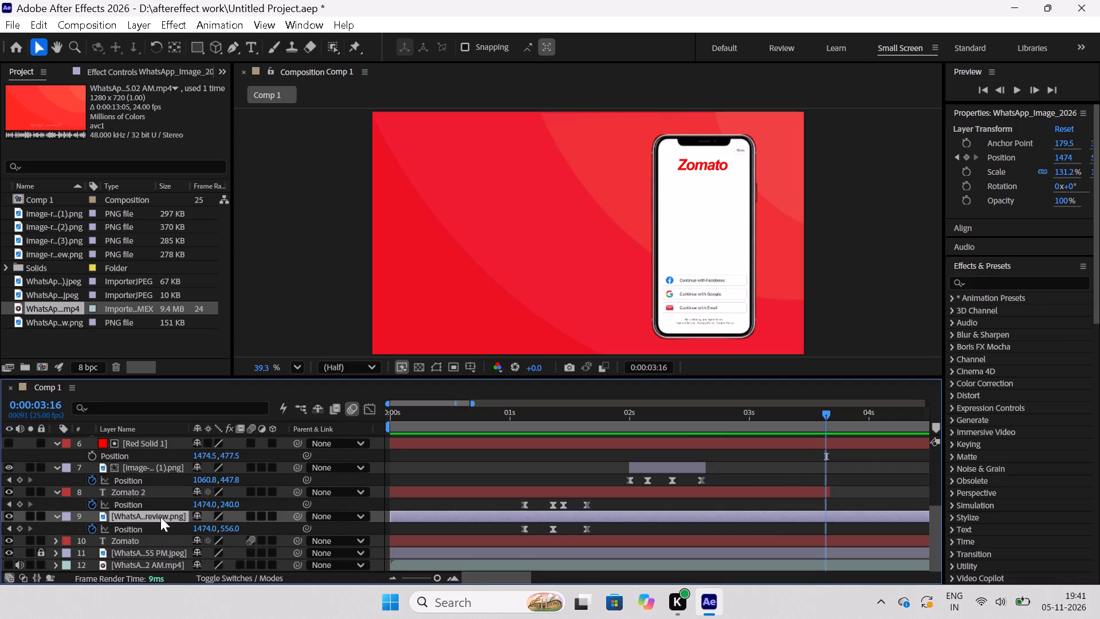
click(5, 519)
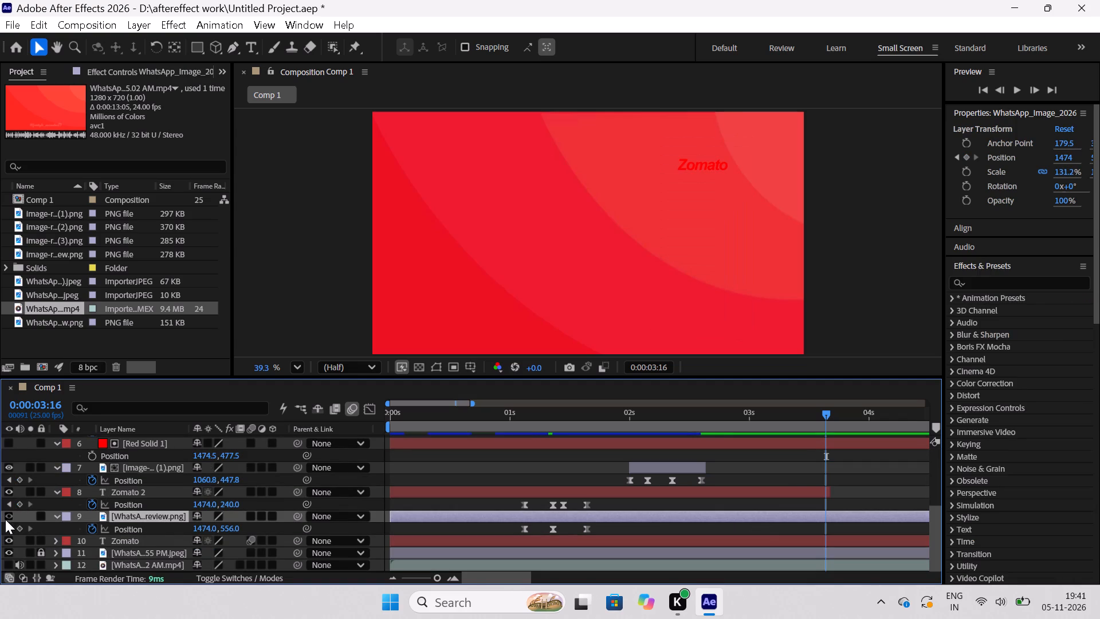
click(5, 519)
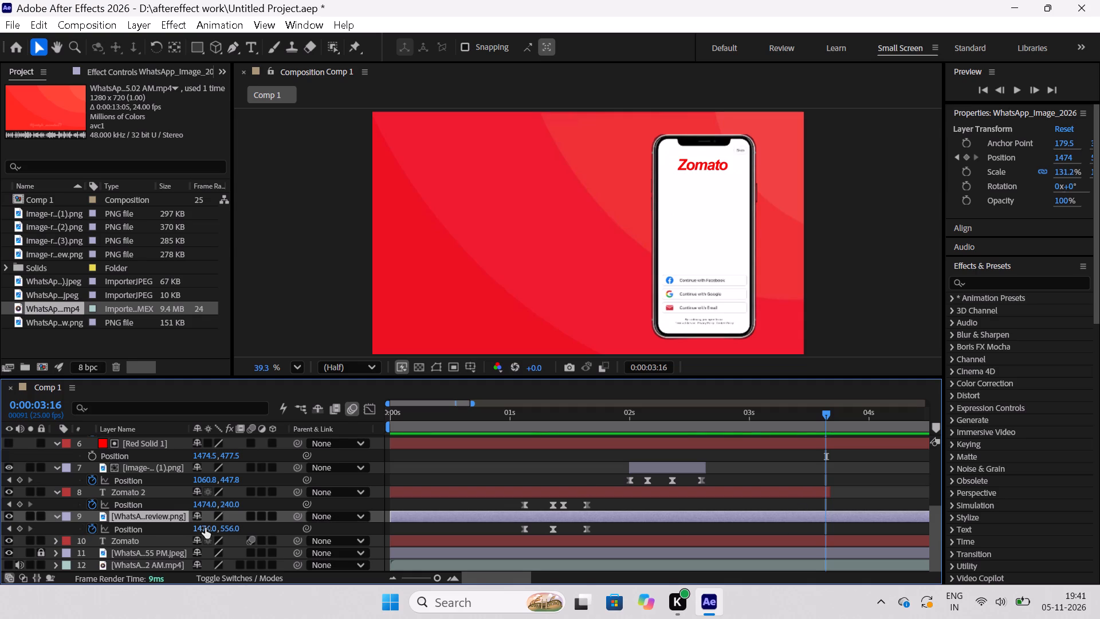
shift+drag(205, 528, 182, 528)
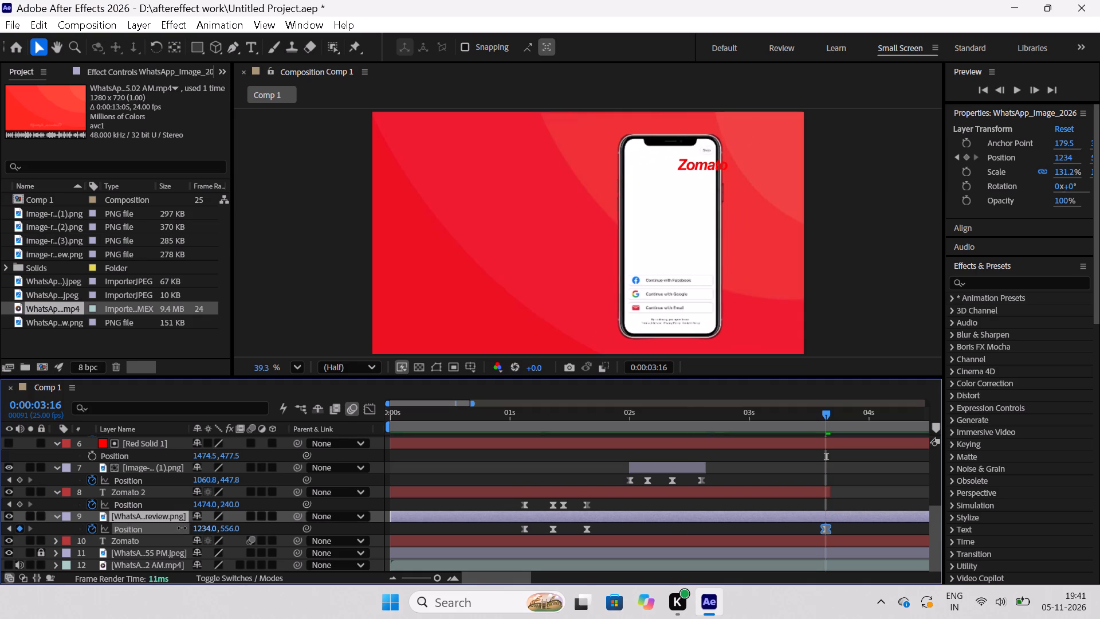
shift+drag(182, 528, 58, 518)
Keyframe the Zomato 2 text layer's X position at about -446 at 0:00:03:16, off the frame's left side.
click(123, 490)
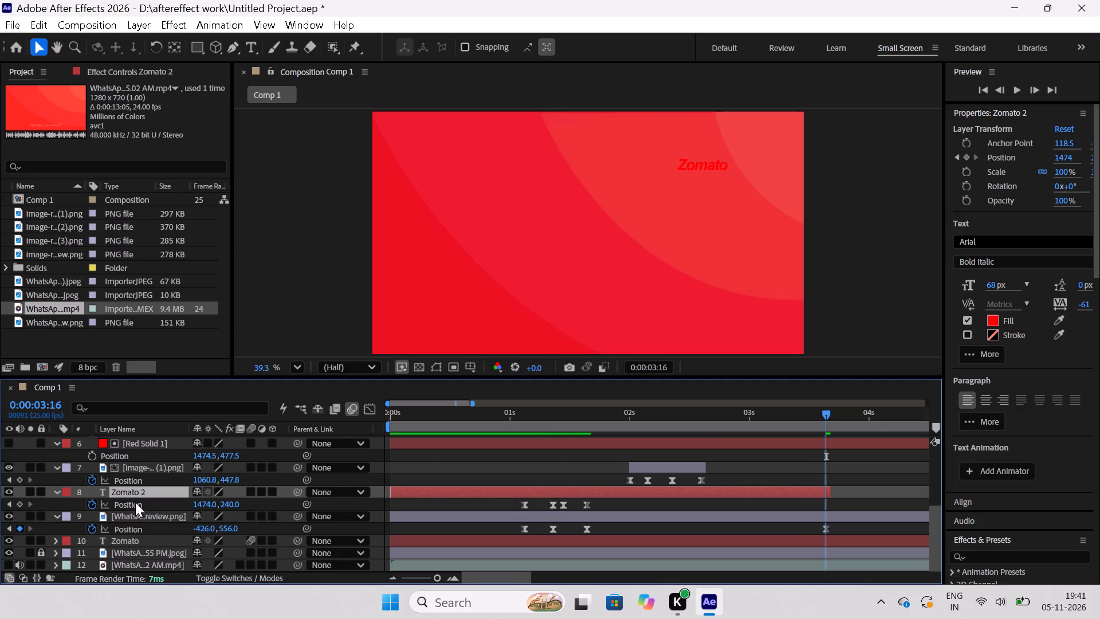
shift+drag(210, 504, 198, 504)
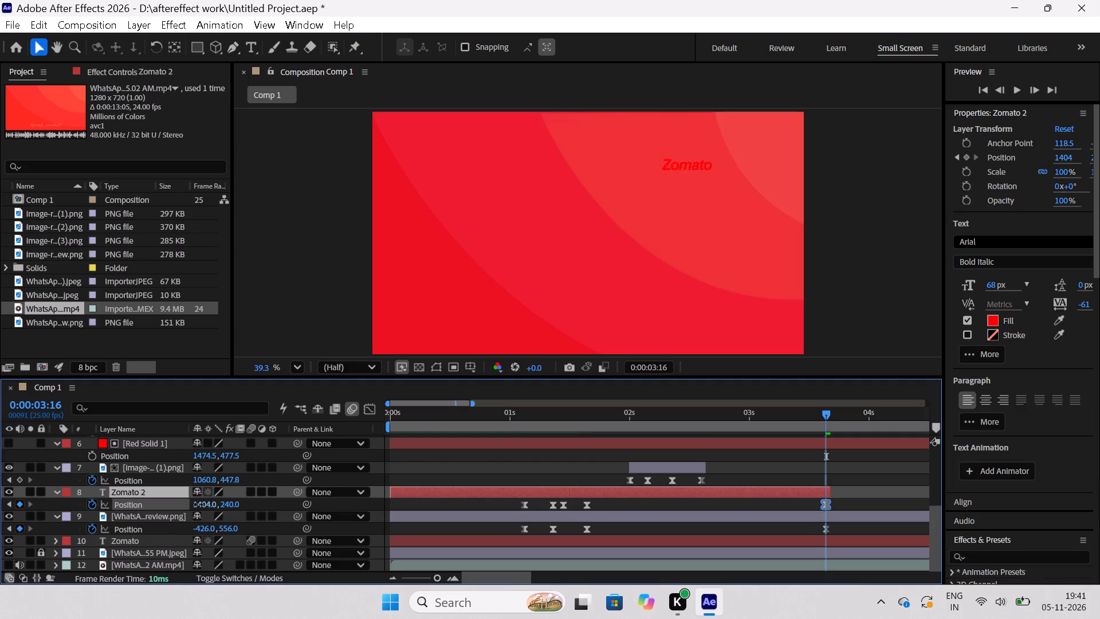
shift+drag(198, 504, 76, 496)
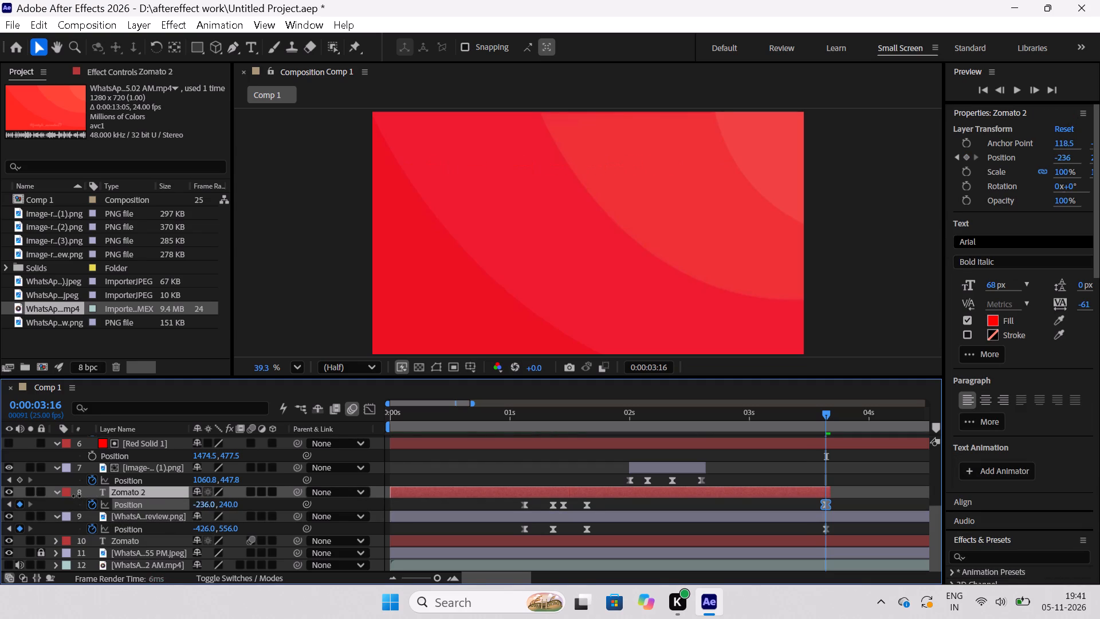
shift+drag(76, 496, 65, 497)
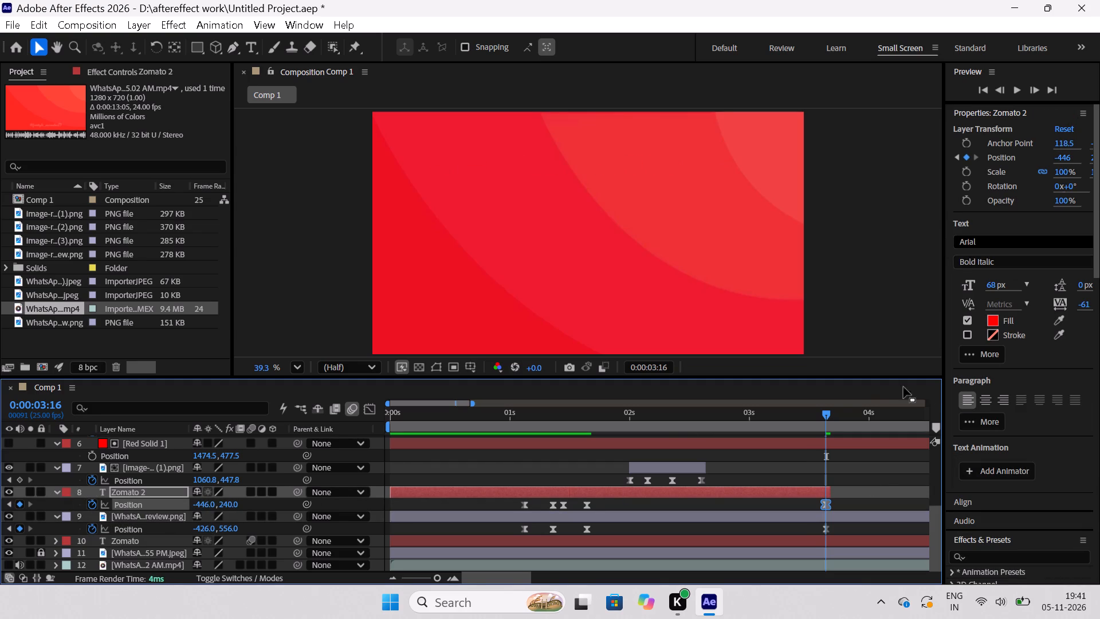
Review the motion of the phone, Zomato text and food image by scrubbing between 0:00:03:16 and 0:00:00:24, ending at 0:00:01:21.
drag(828, 412, 704, 414)
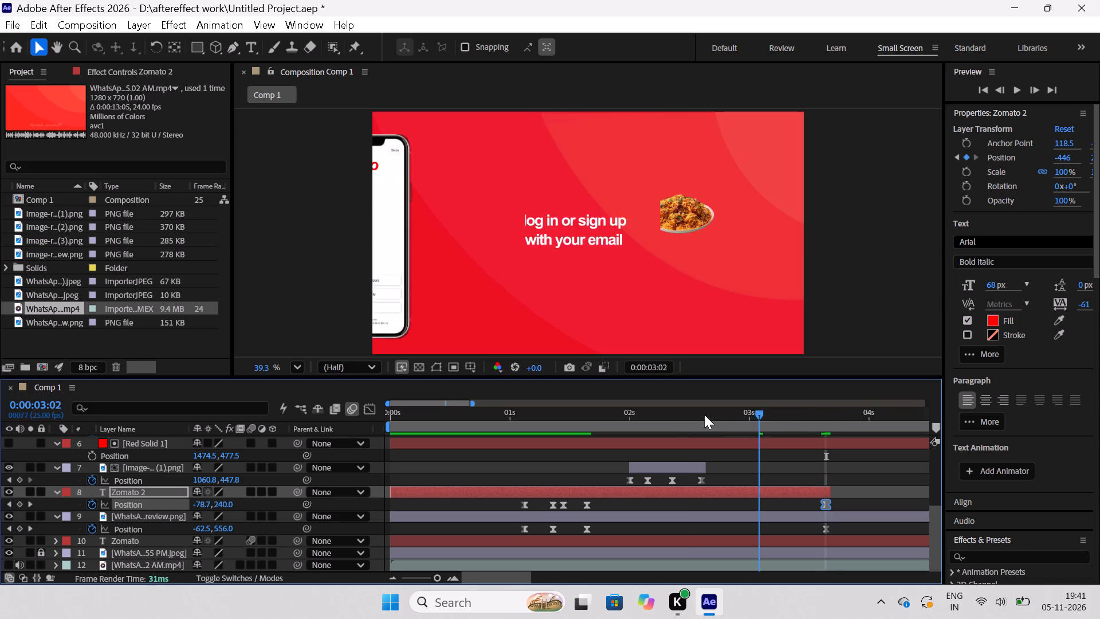
drag(704, 414, 699, 450)
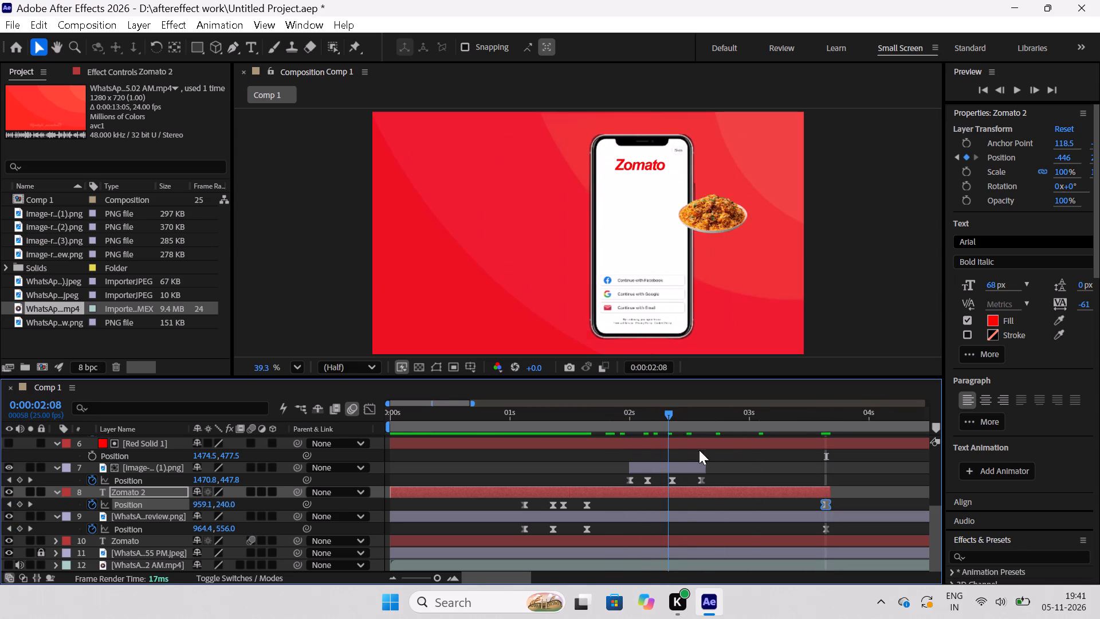
drag(699, 450, 684, 455)
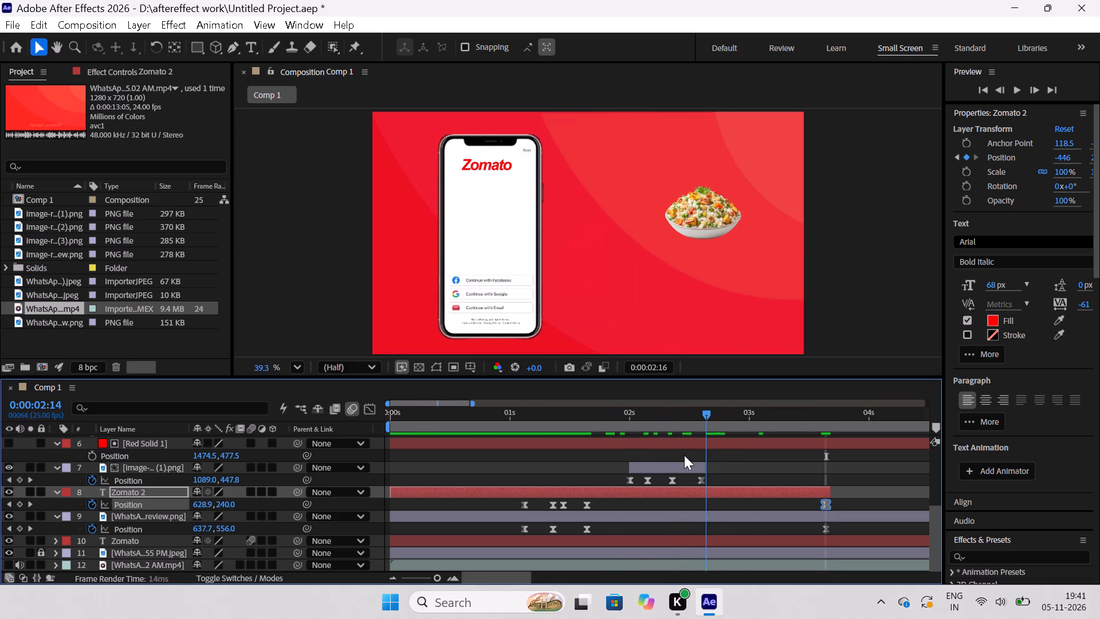
drag(684, 455, 616, 463)
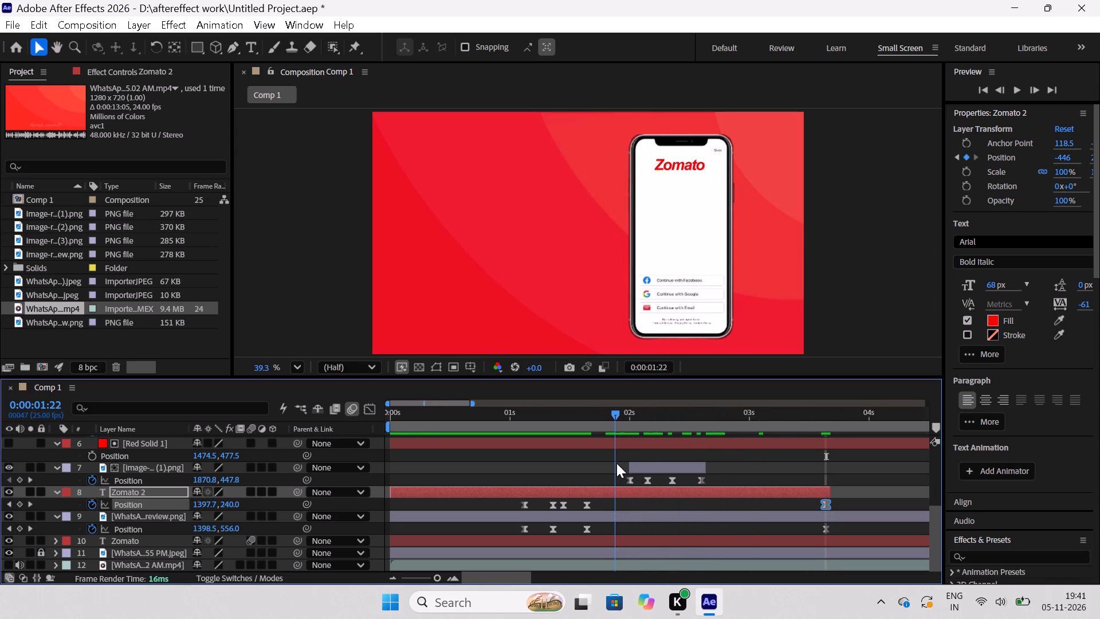
drag(616, 463, 604, 468)
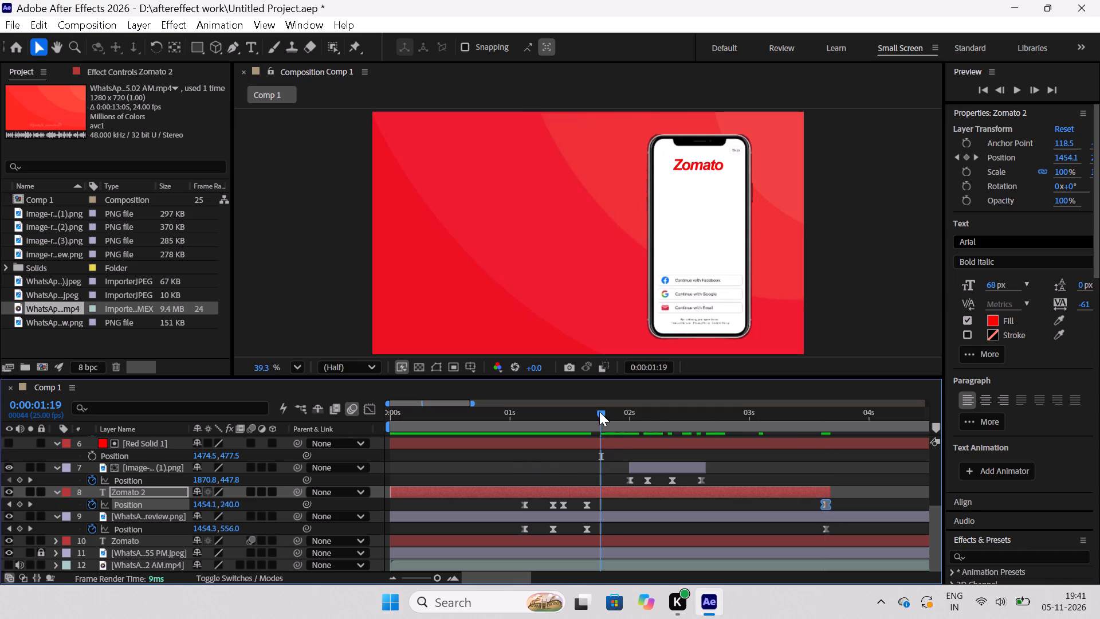
drag(599, 412, 517, 449)
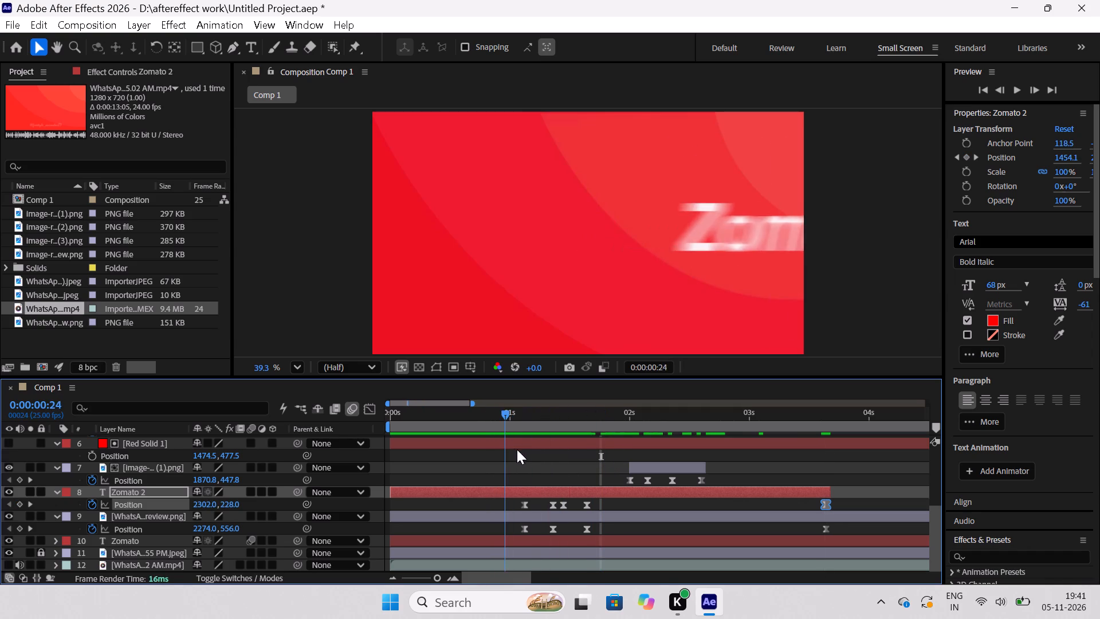
drag(517, 449, 609, 467)
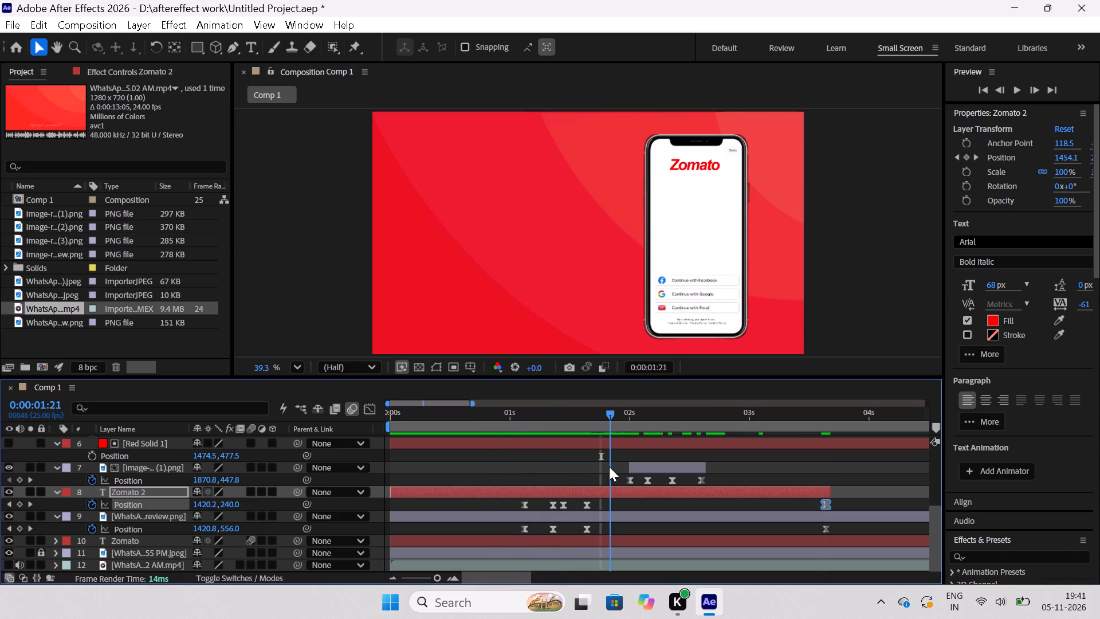
Copy the 0:00:01:16 position keyframes of the Zomato 2 text and layer 9 phone image, and paste them at 0:00:01:21 to hold their position.
drag(609, 467, 585, 467)
drag(610, 501, 580, 523)
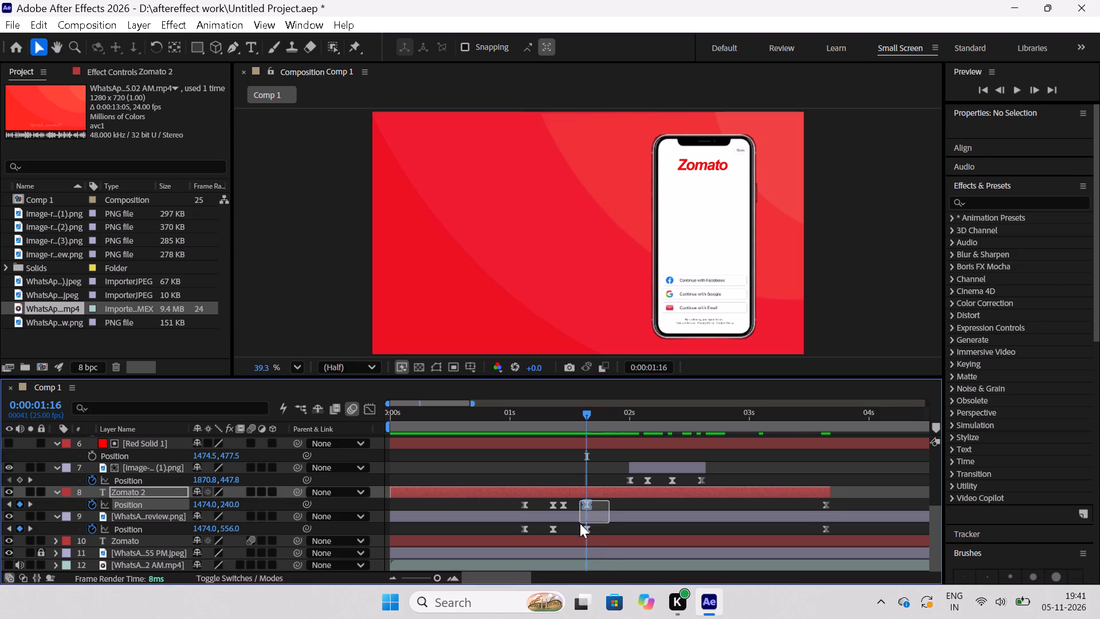
drag(580, 523, 582, 532)
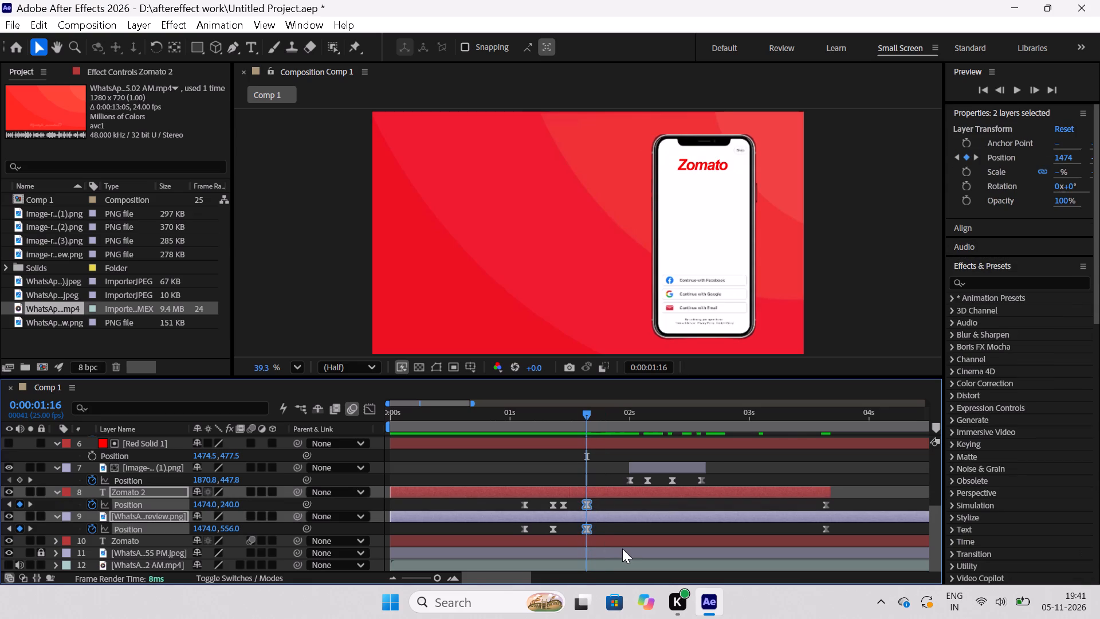
key(ctrl+c)
drag(587, 412, 610, 430)
key(ctrl+v)
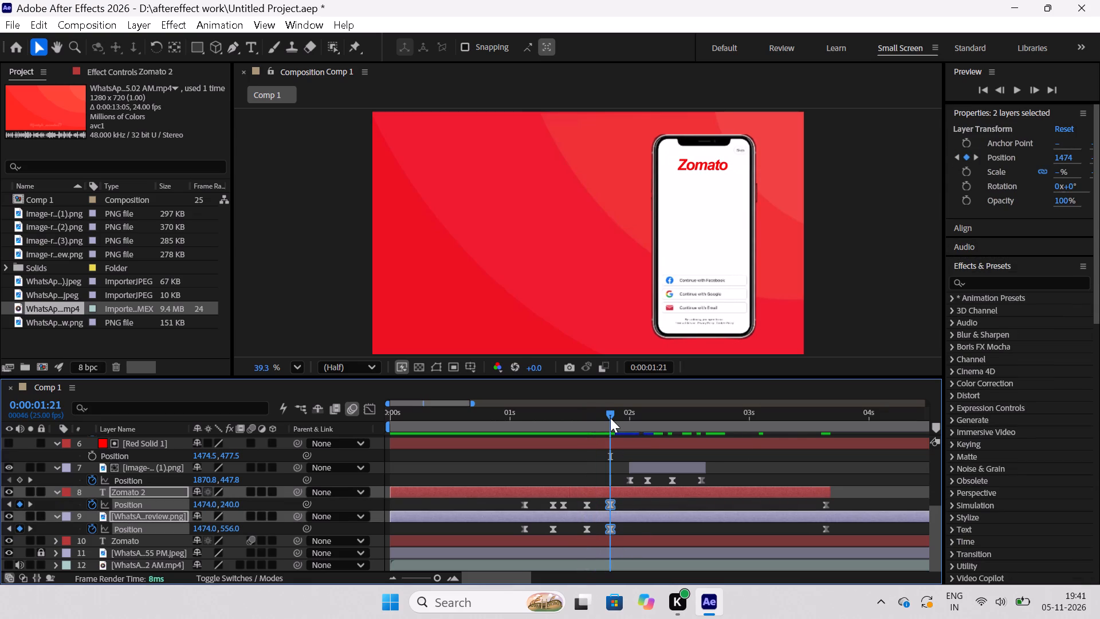
drag(612, 416, 613, 446)
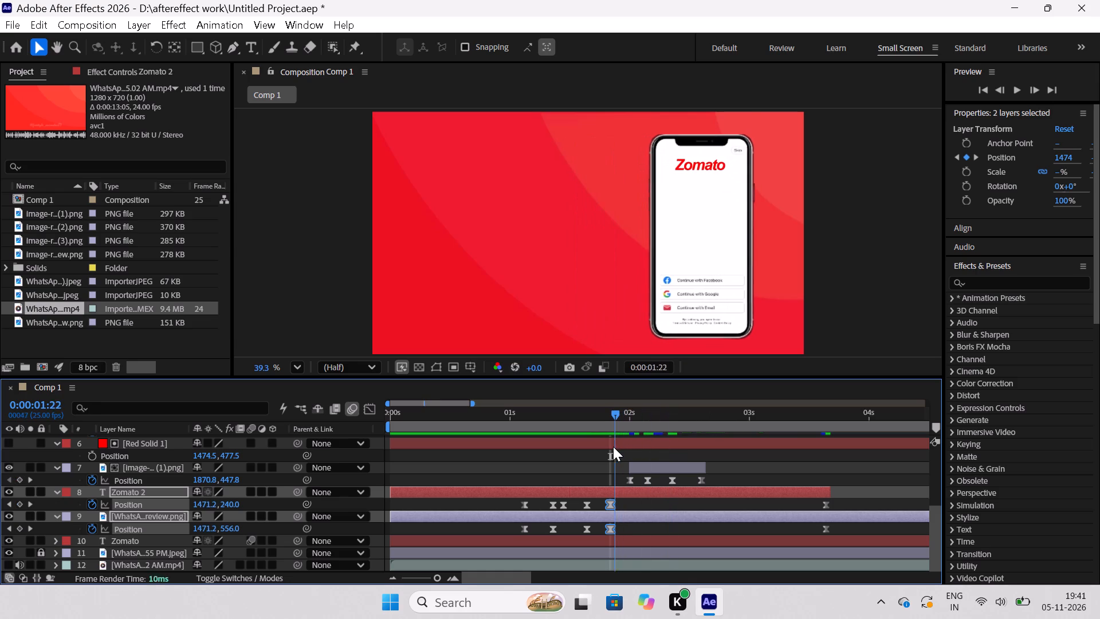
drag(613, 446, 611, 450)
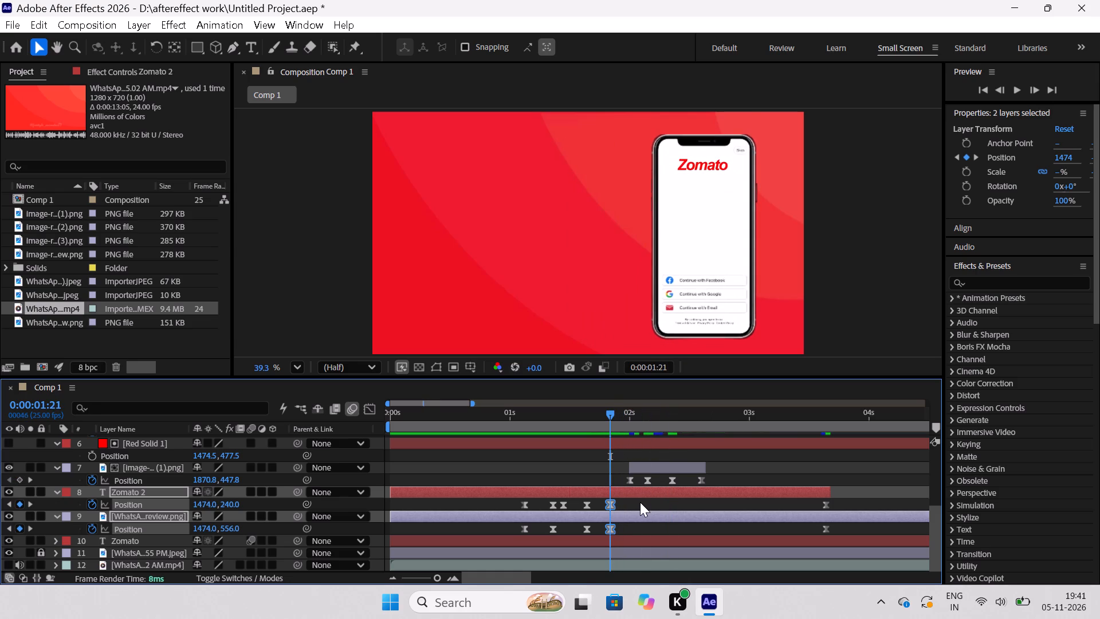
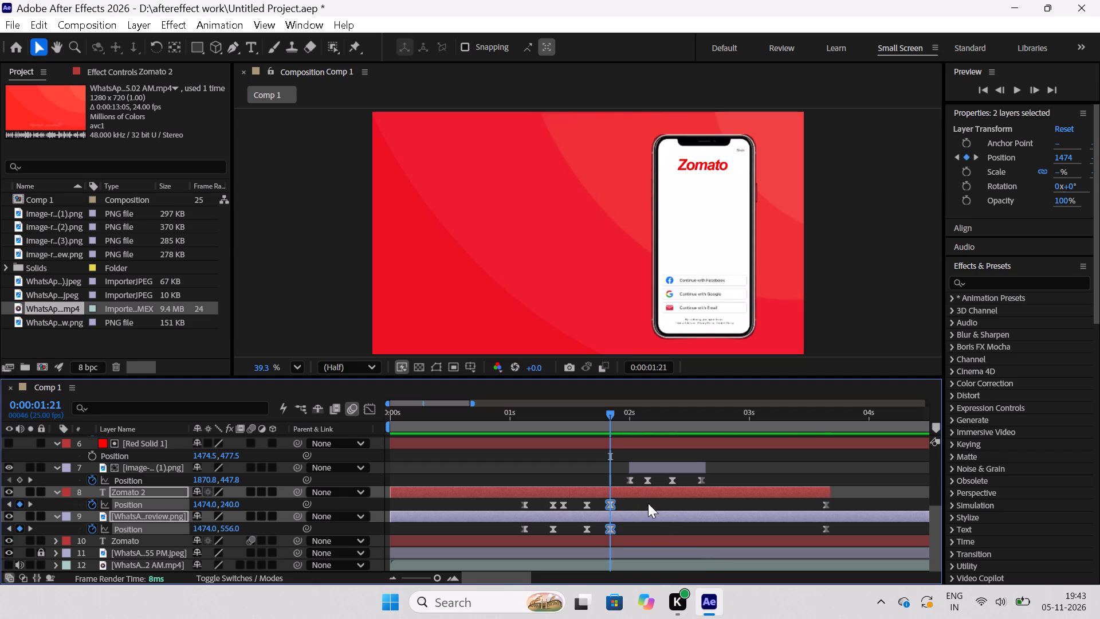
Copy the 0:00:01:21 position keyframes of Zomato 2 and the layer 9 phone image, and paste them at 0:00:02:01, 0:00:02:13, 0:00:02:23 and 0:00:03:07.
drag(648, 503, 607, 531)
key(ctrl+c)
drag(611, 417, 652, 441)
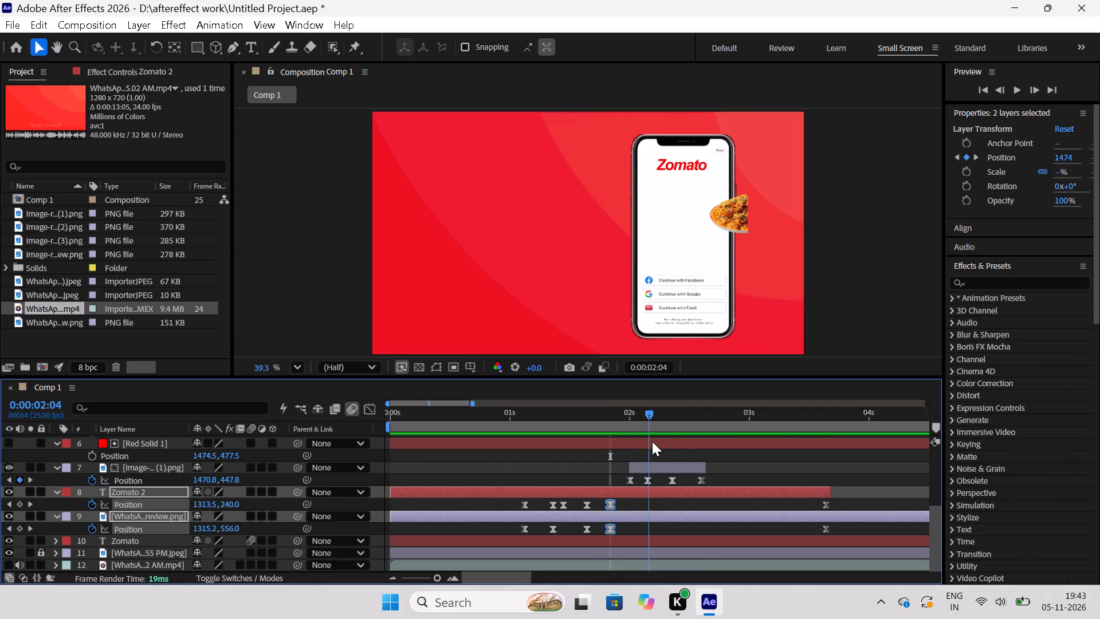
drag(652, 441, 637, 449)
key(ctrl+v)
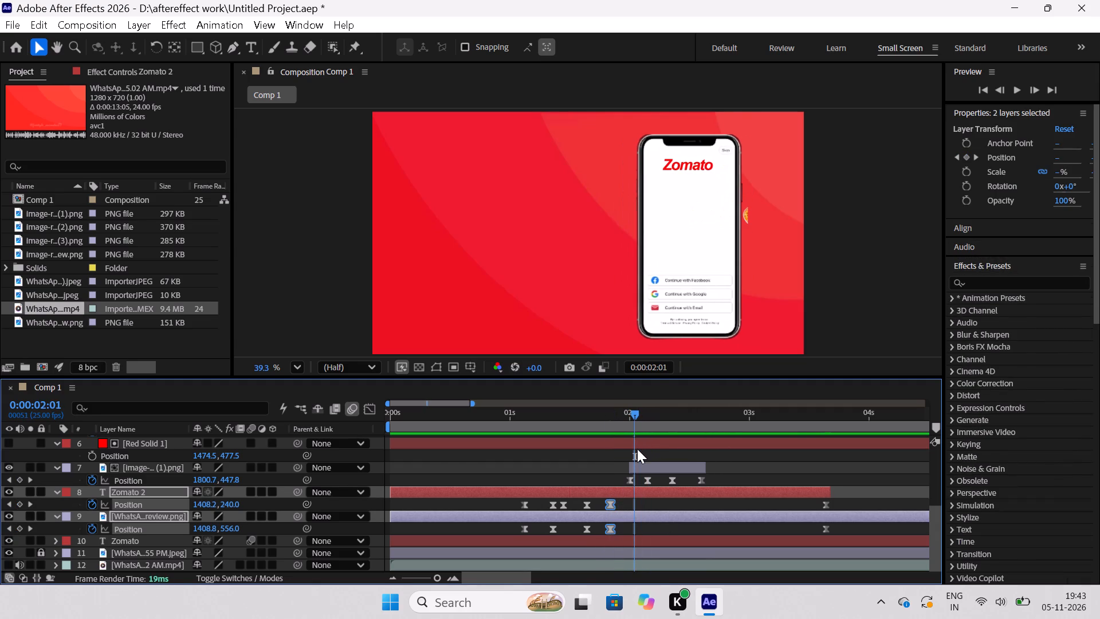
drag(638, 413, 696, 445)
key(ctrl+v)
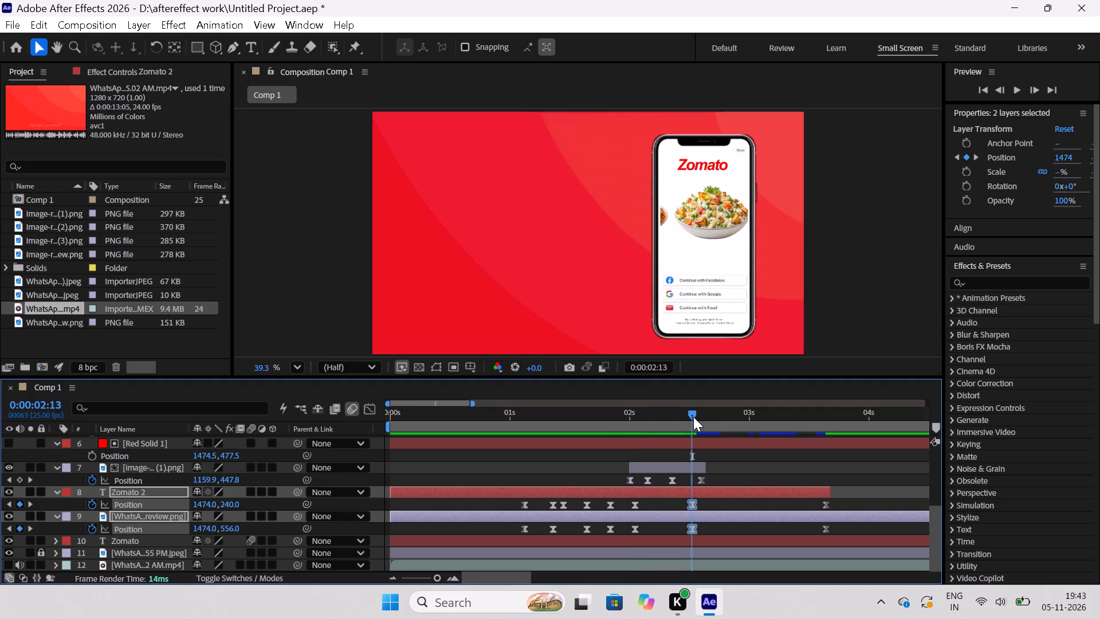
drag(693, 417, 744, 444)
key(ctrl+v)
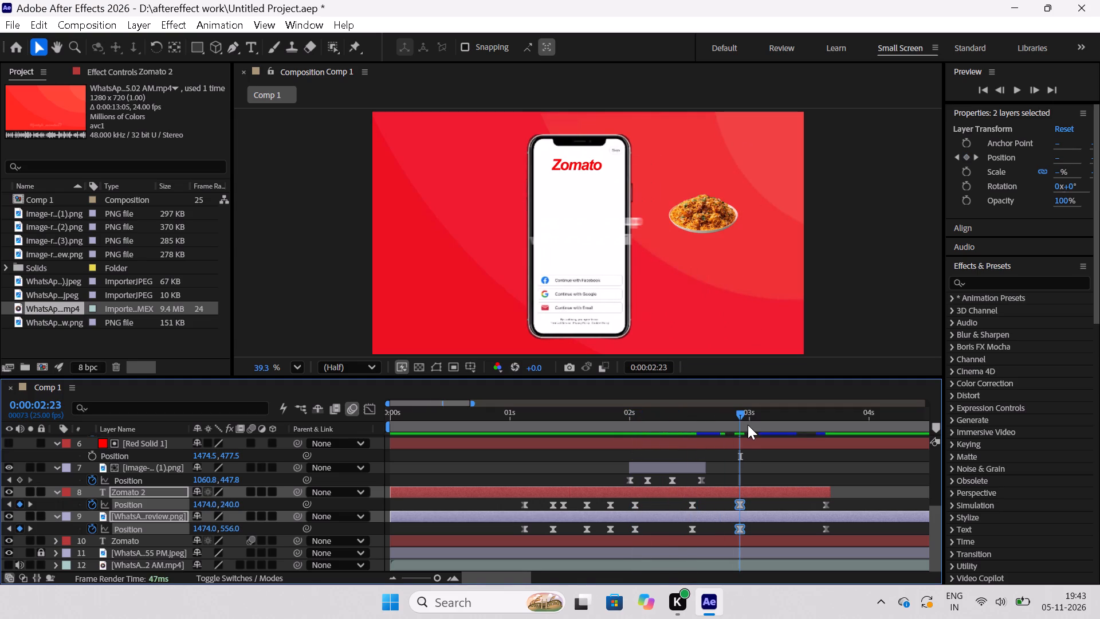
drag(741, 412, 784, 448)
key(ctrl+v)
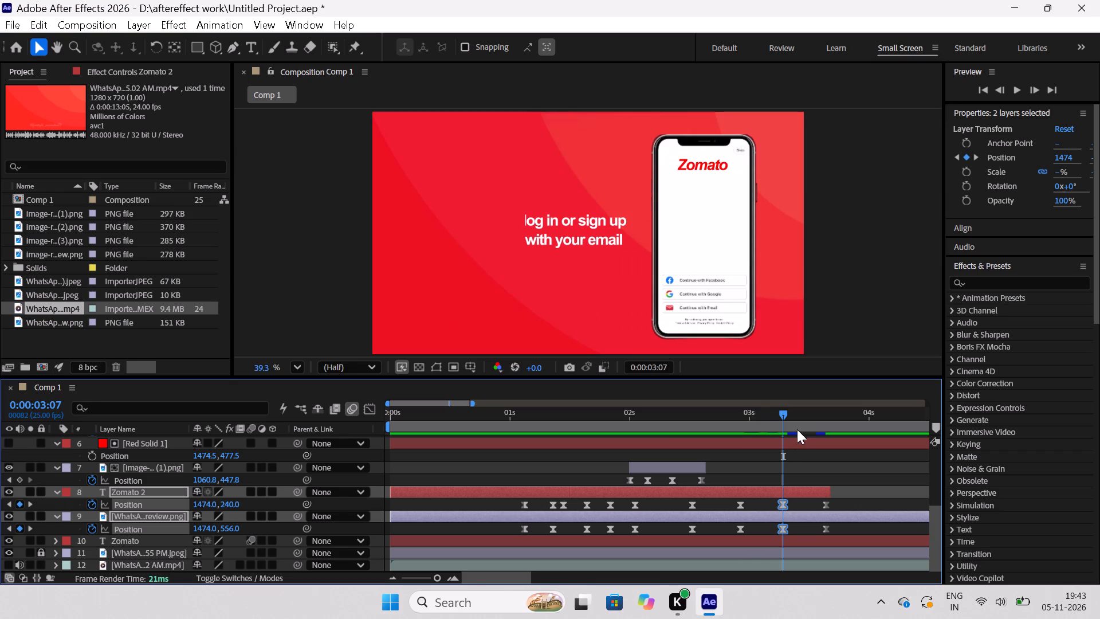
Review the phone and Zomato text hold by scrubbing between 0:00:02:01 and 0:00:03:18, play the composition from the start, and return to 0:00:00:00.
drag(781, 415, 634, 435)
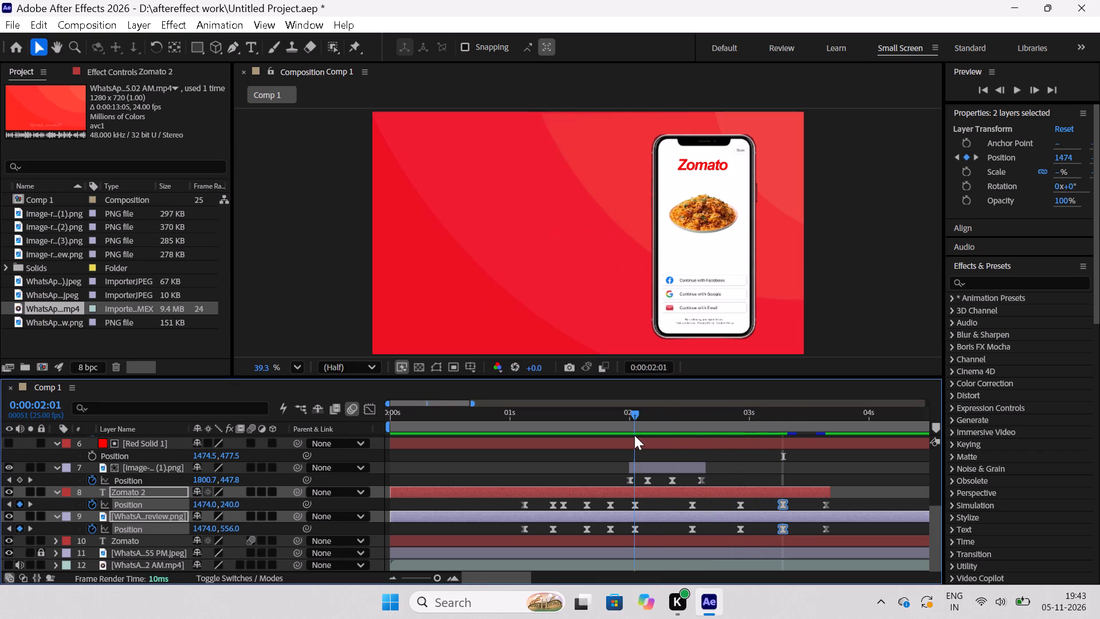
drag(634, 435, 833, 446)
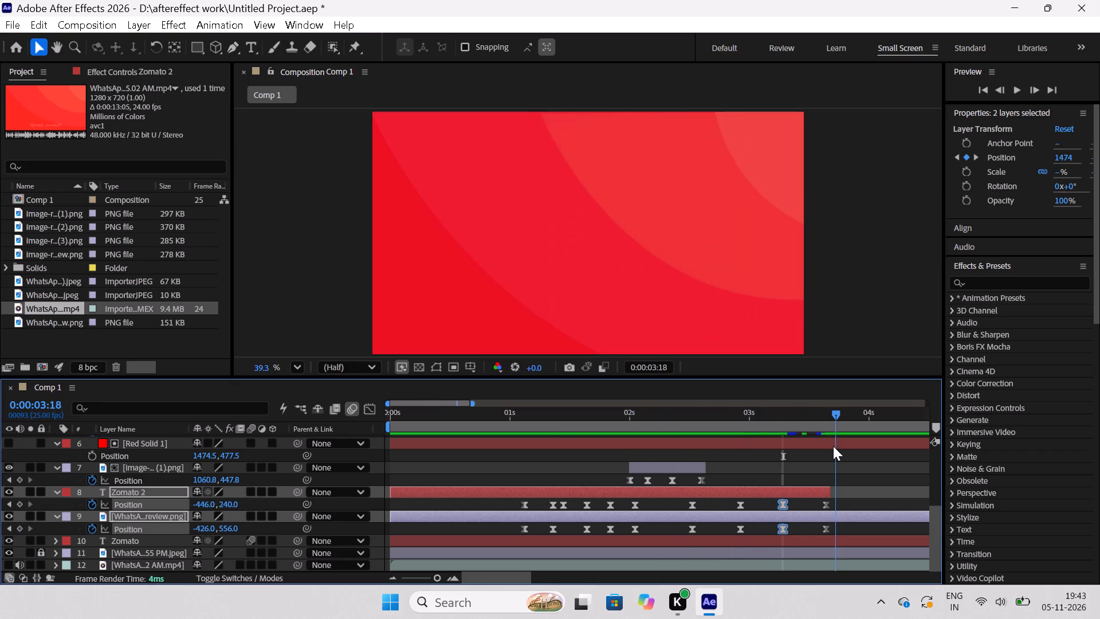
drag(833, 446, 315, 492)
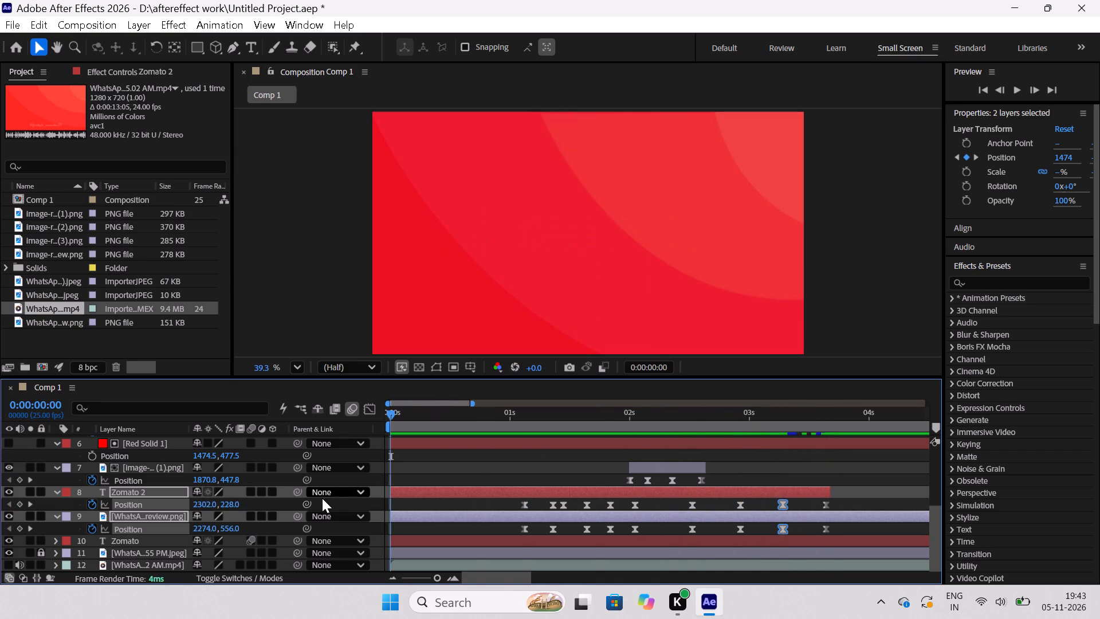
key(space)
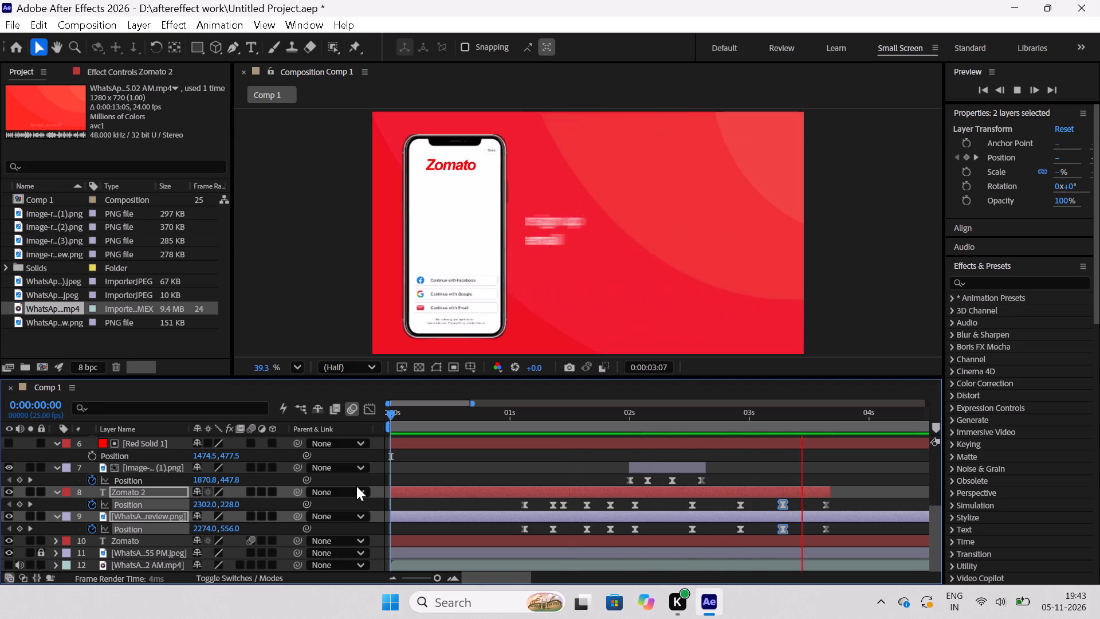
key(space)
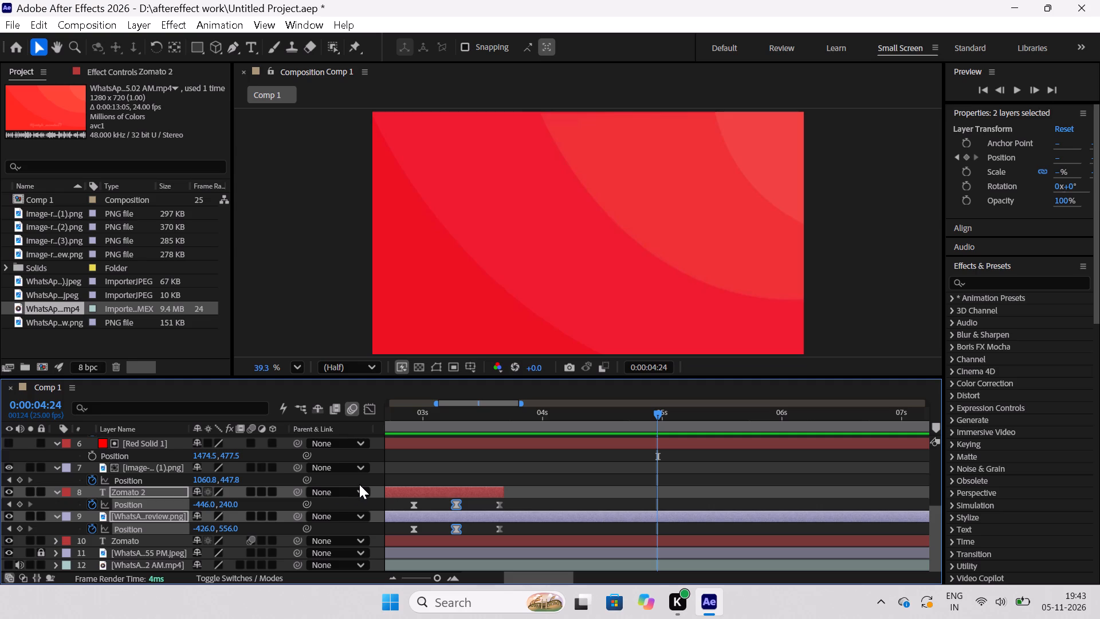
key(Home)
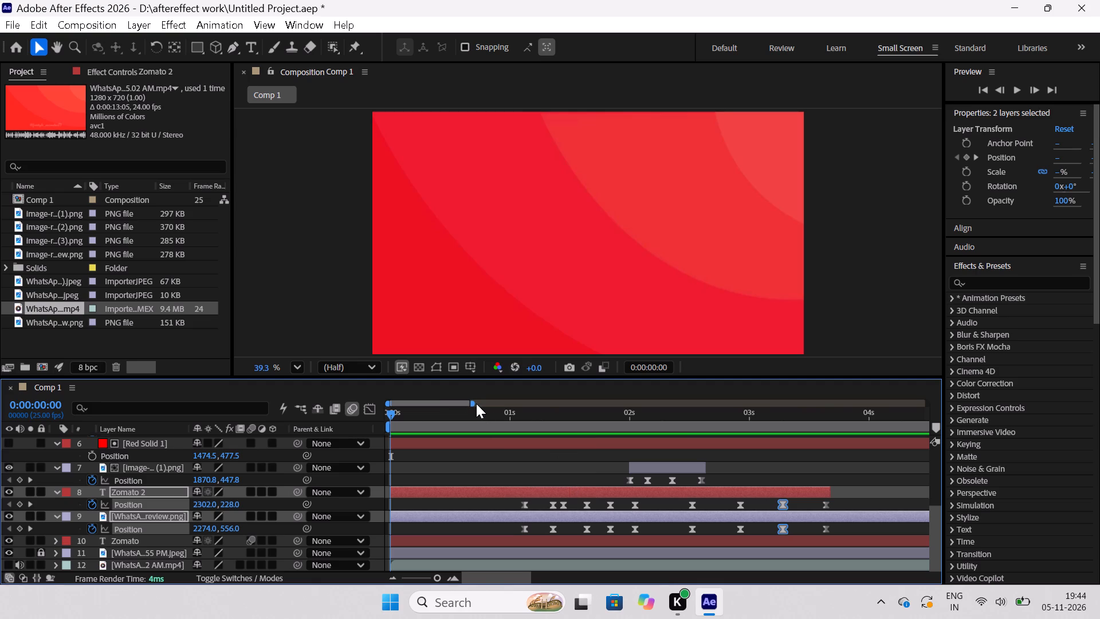
Show about 16 seconds of the timeline and scrub past the end of the layer 12 video, moving back to 0:00:12:16.
drag(474, 402, 848, 434)
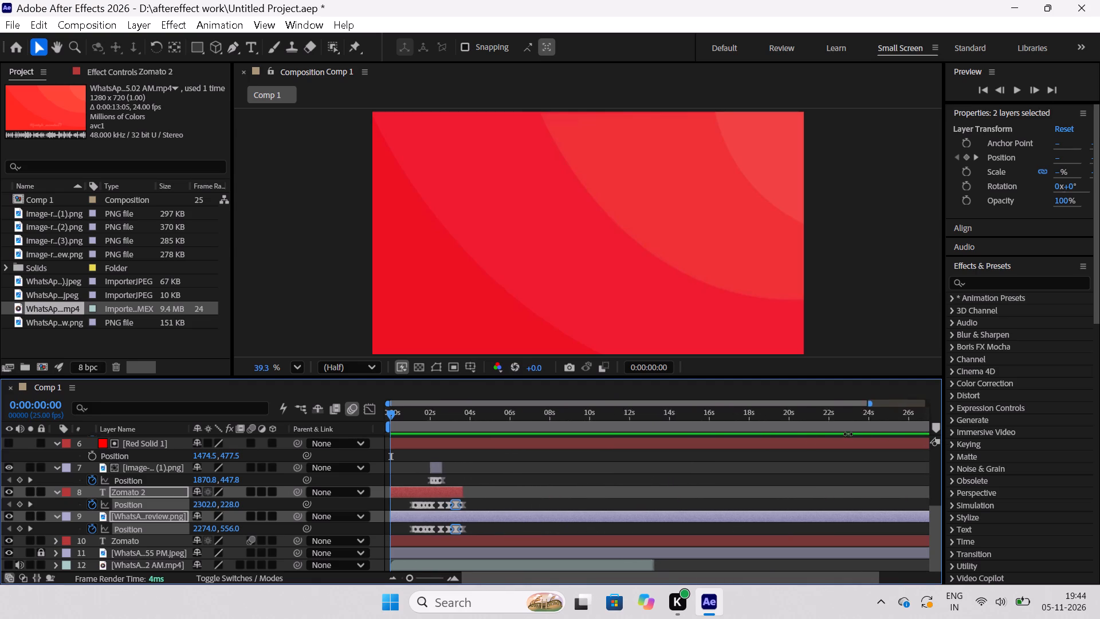
drag(848, 434, 686, 447)
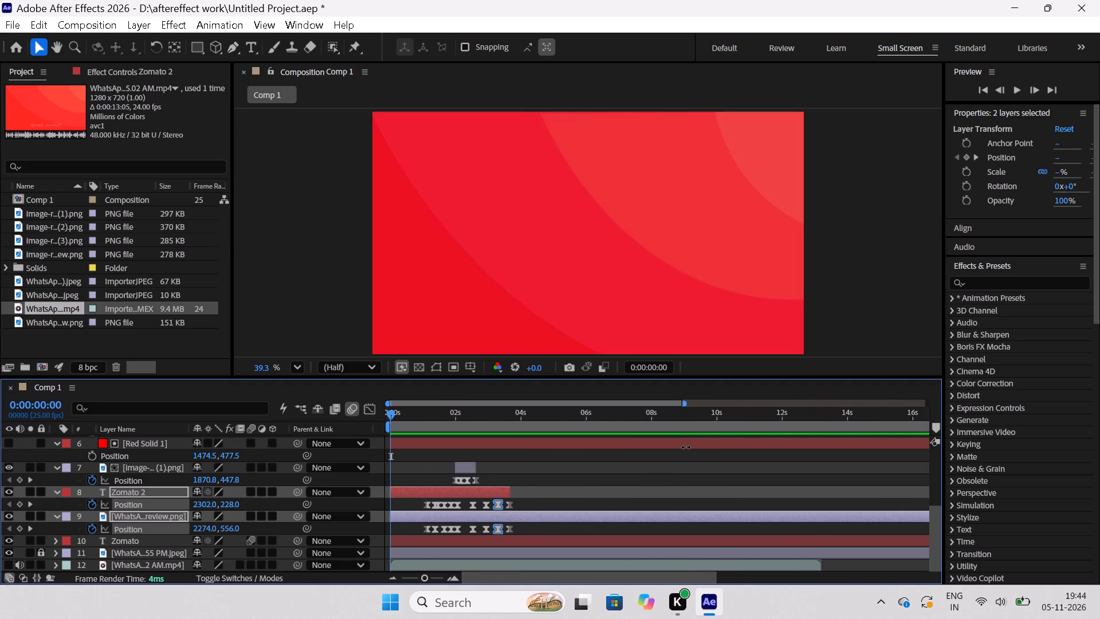
drag(686, 447, 686, 454)
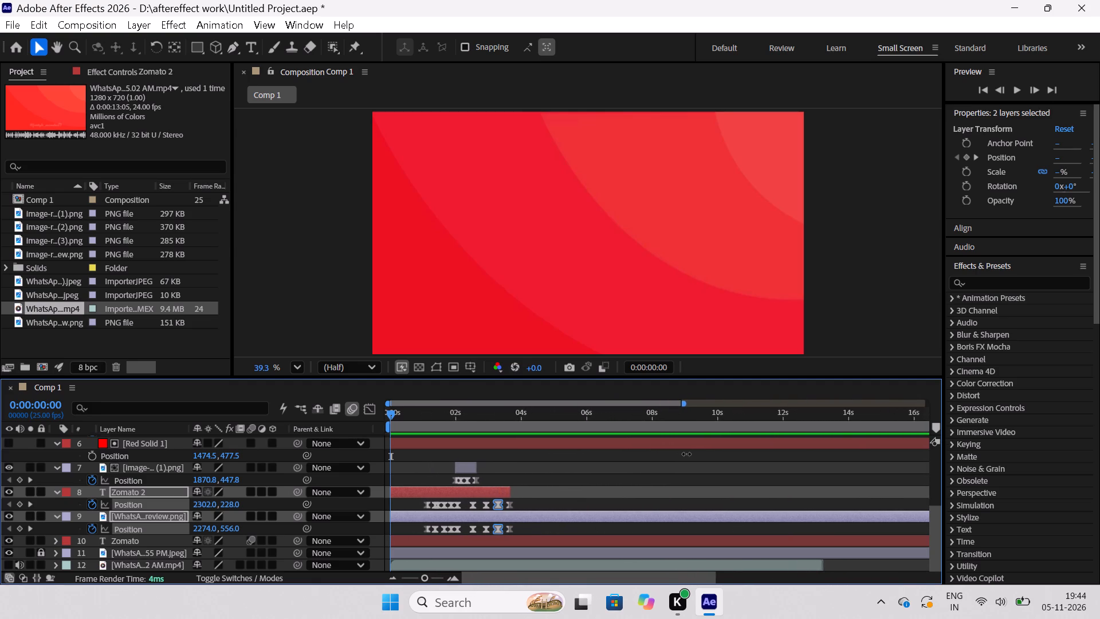
drag(686, 454, 698, 457)
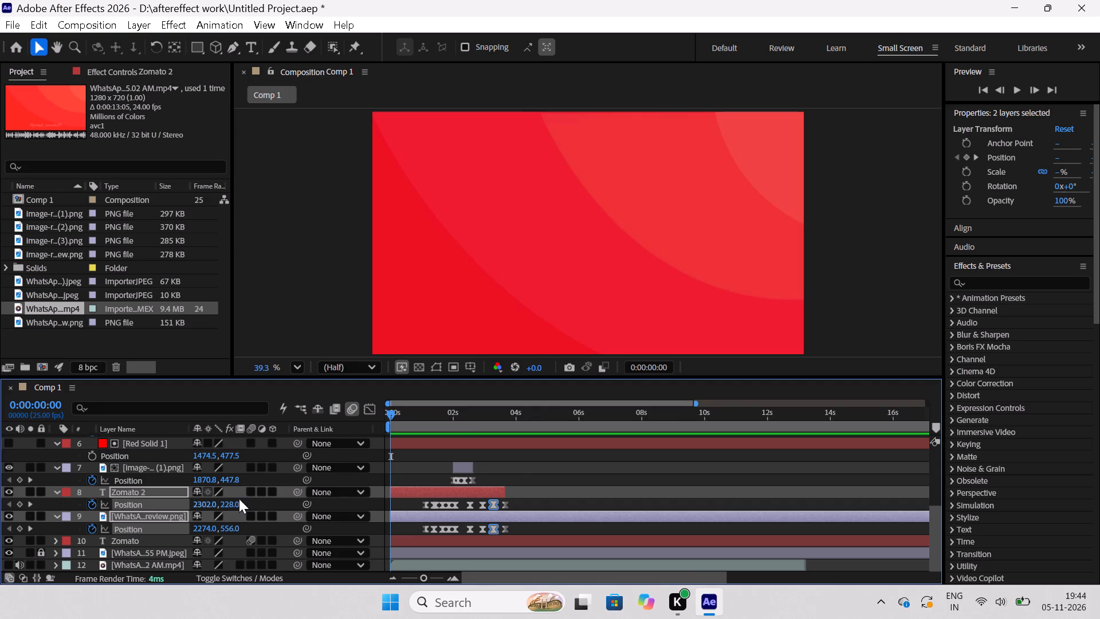
drag(391, 414, 519, 444)
drag(519, 444, 816, 530)
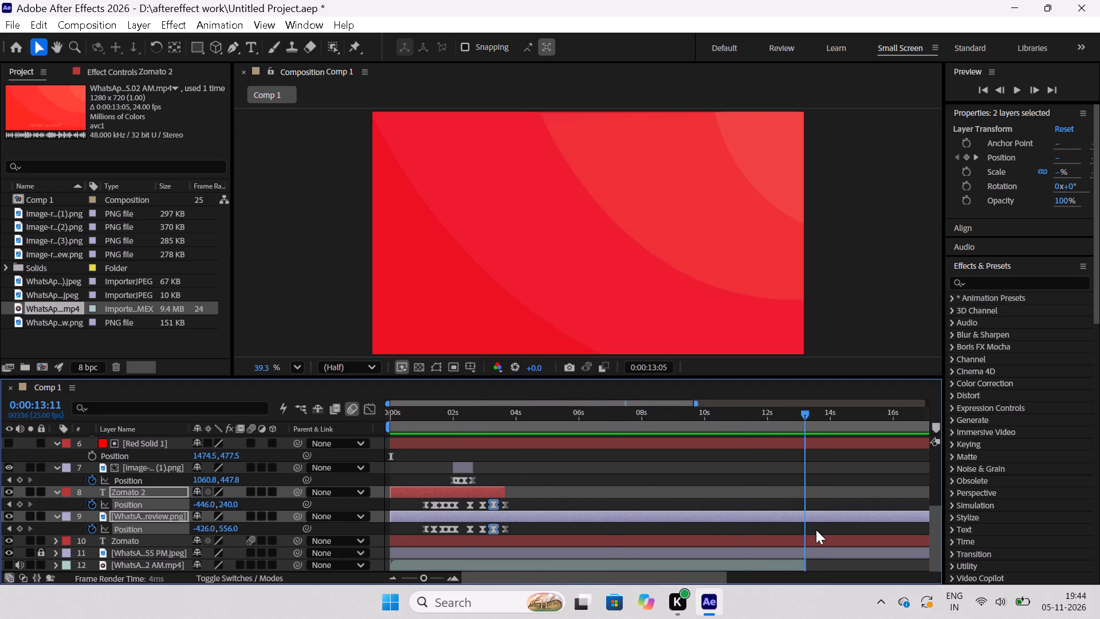
drag(816, 530, 788, 538)
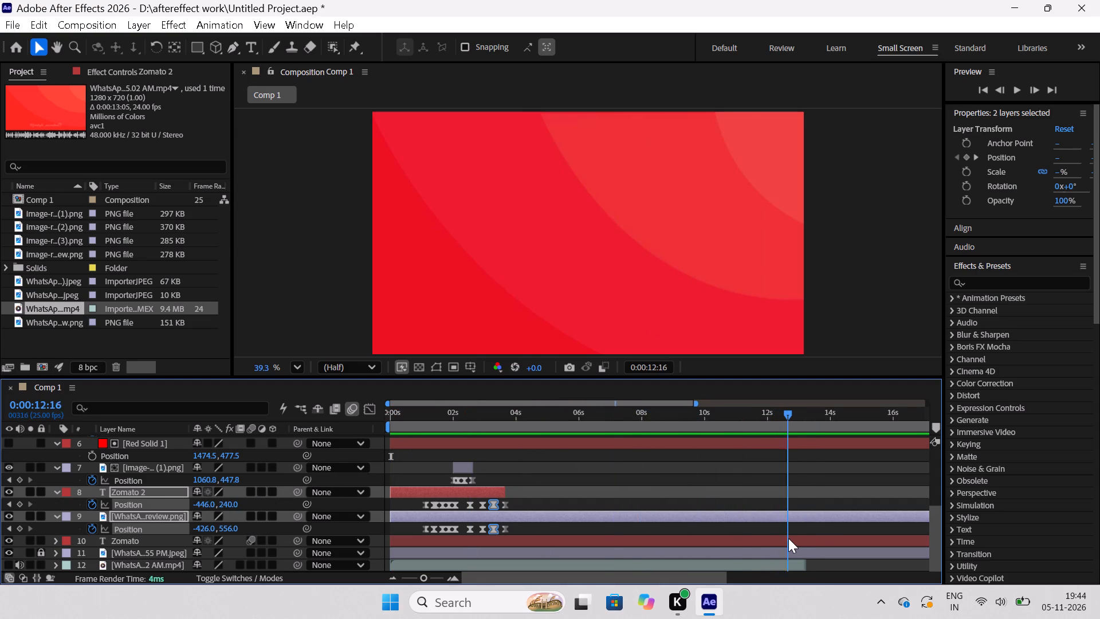
Move the current time to the end of the layer 12 video at 0:00:13:04 and show the full 30-second timeline.
drag(788, 538, 804, 544)
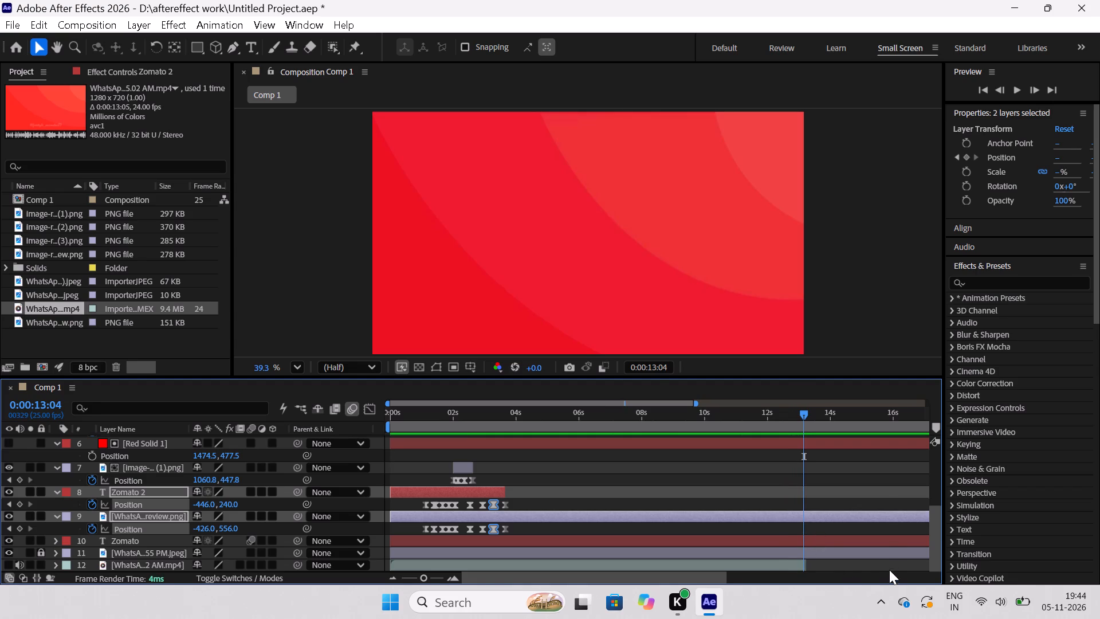
drag(698, 406, 744, 424)
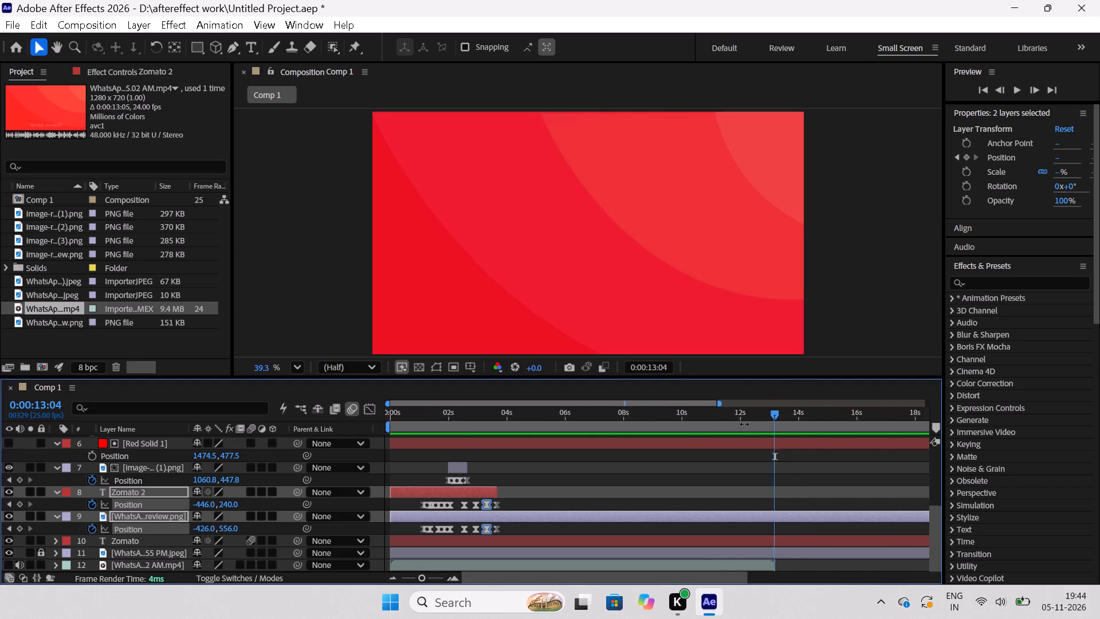
drag(744, 424, 946, 472)
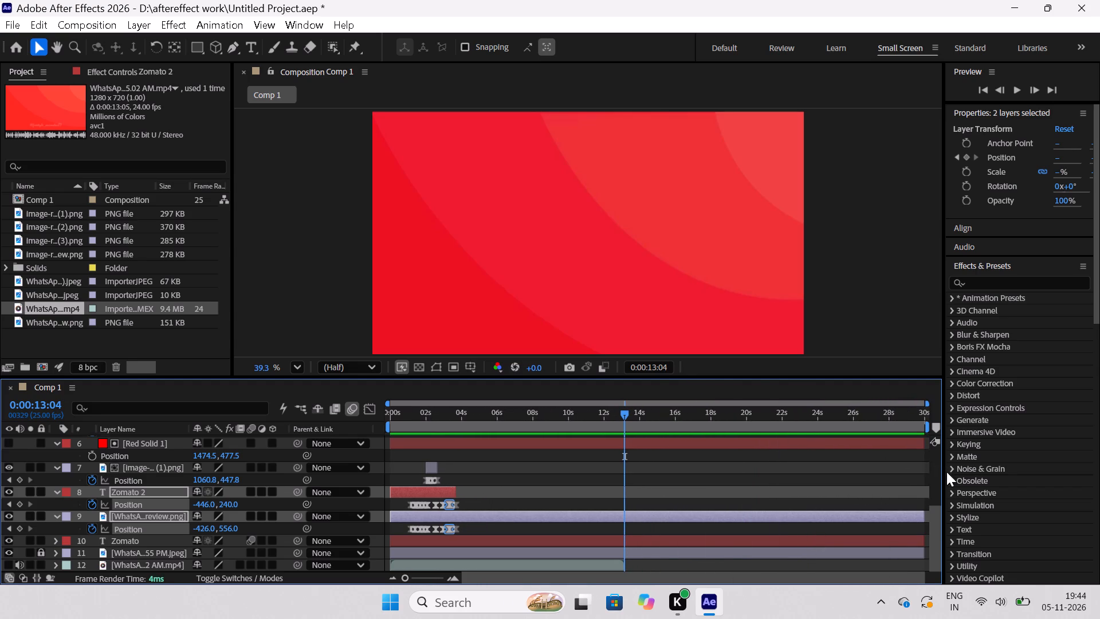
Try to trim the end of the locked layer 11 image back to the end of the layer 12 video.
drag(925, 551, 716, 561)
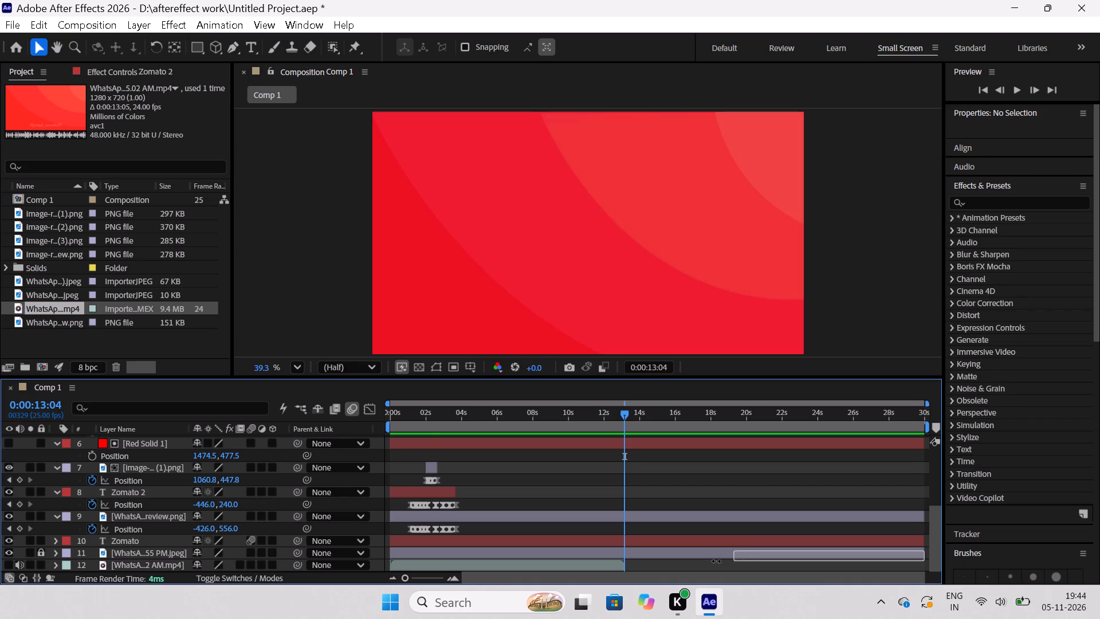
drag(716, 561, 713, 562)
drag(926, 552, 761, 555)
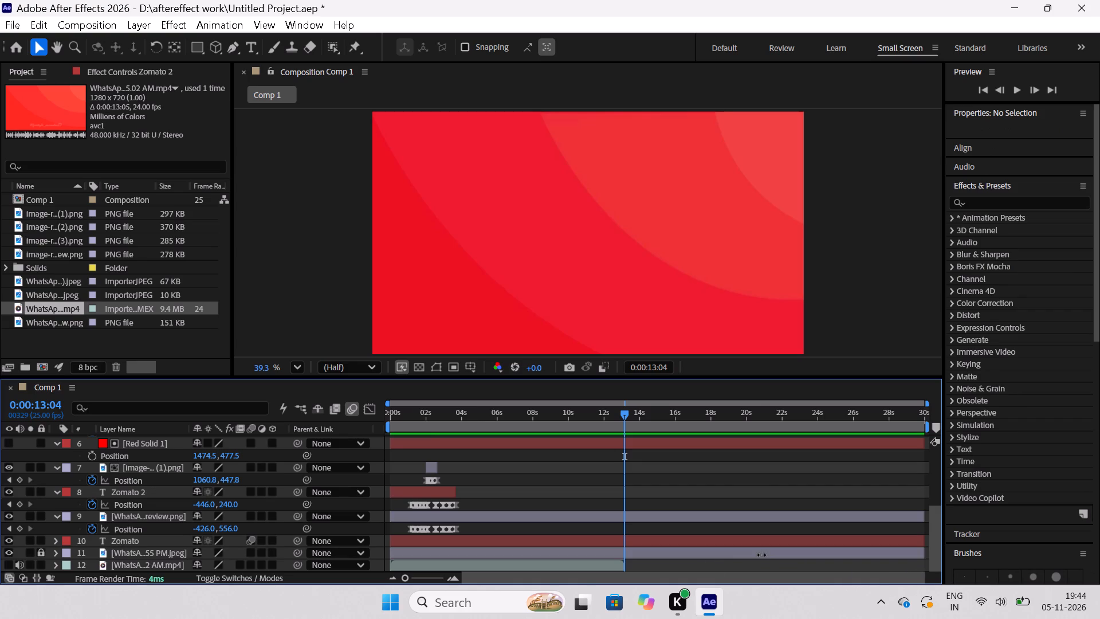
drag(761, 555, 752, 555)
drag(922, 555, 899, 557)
Trim the ends of the layer 10 Zomato text and the layer 9 phone image to the 0:00:13:04 time marker, and save the project.
drag(922, 543, 627, 567)
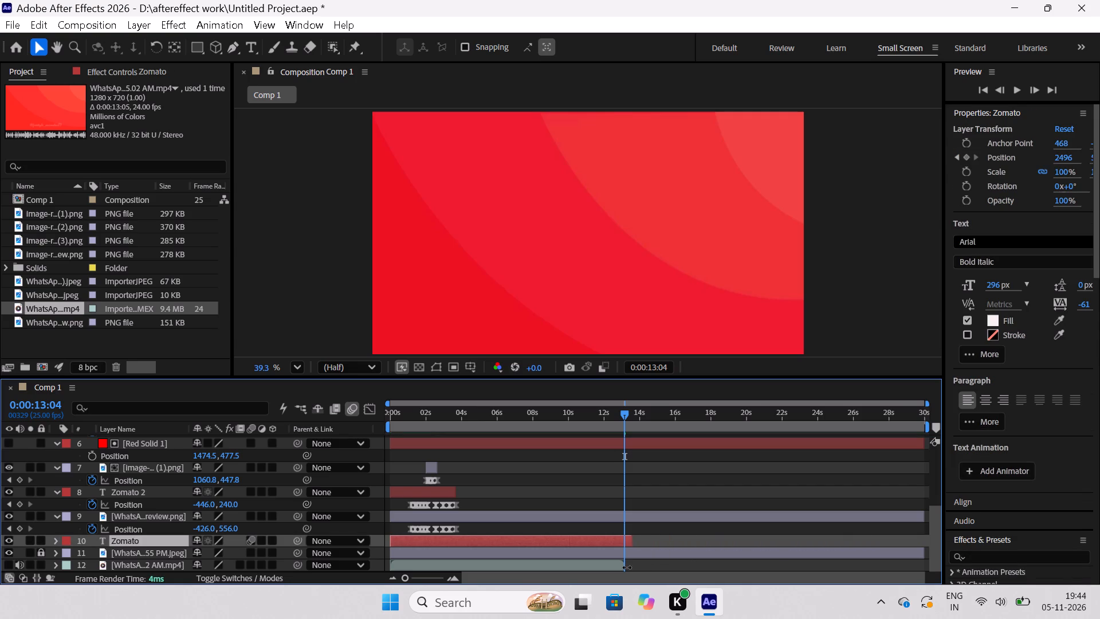
drag(627, 567, 624, 565)
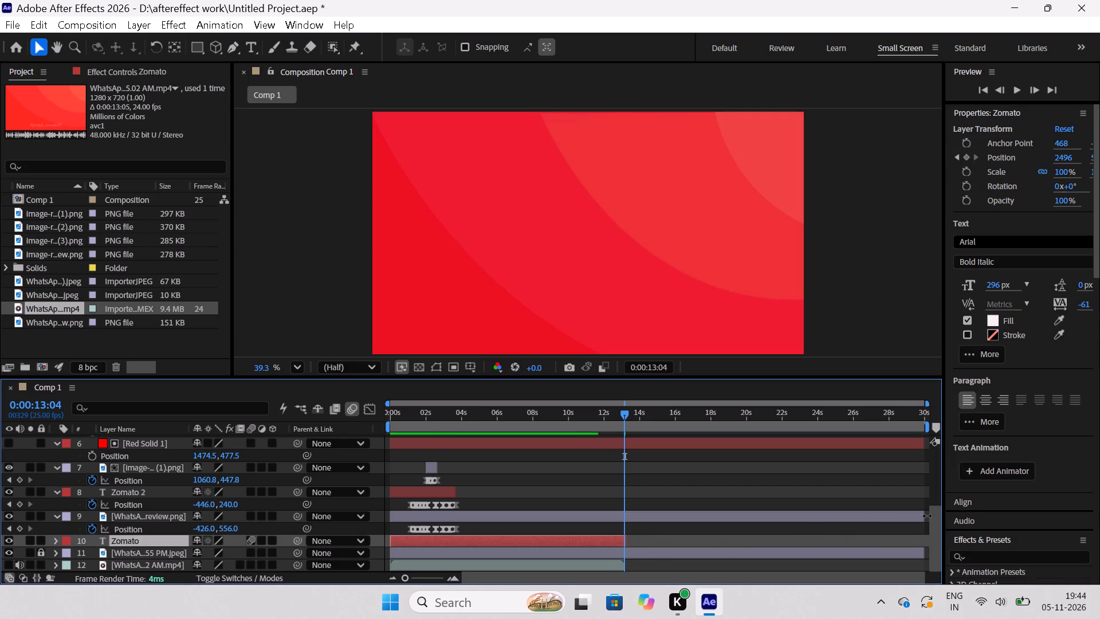
drag(922, 515, 777, 524)
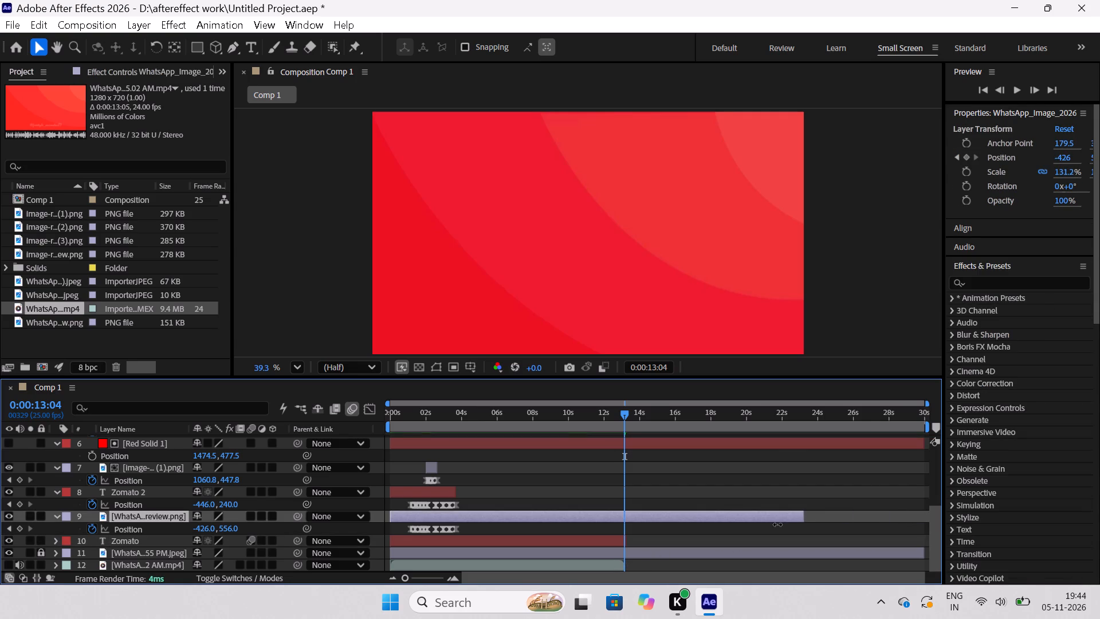
drag(777, 524, 632, 530)
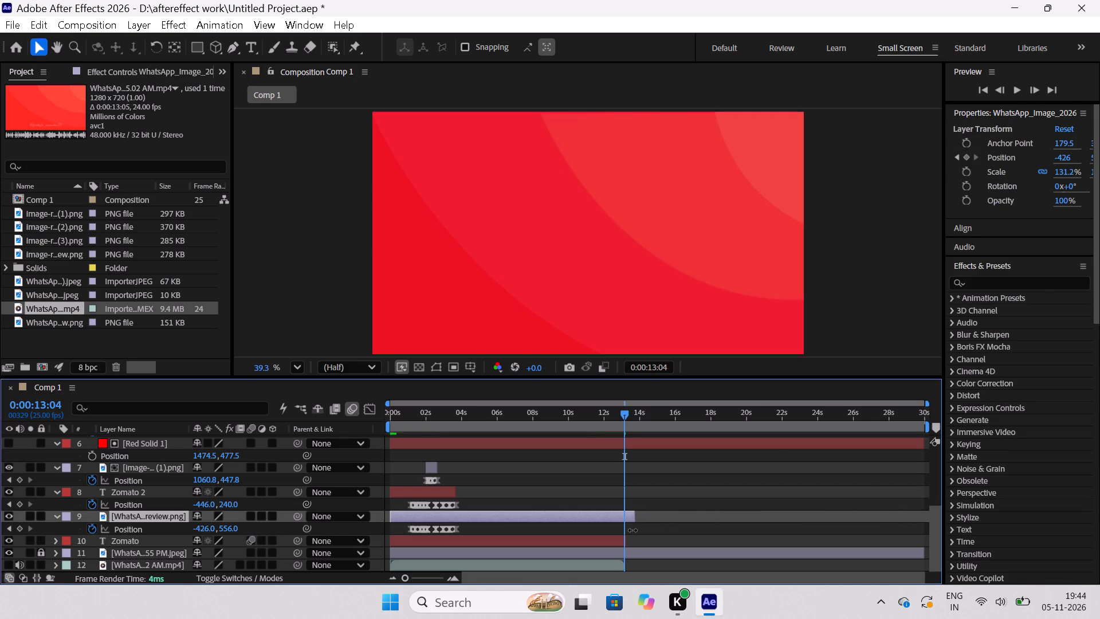
drag(632, 530, 624, 523)
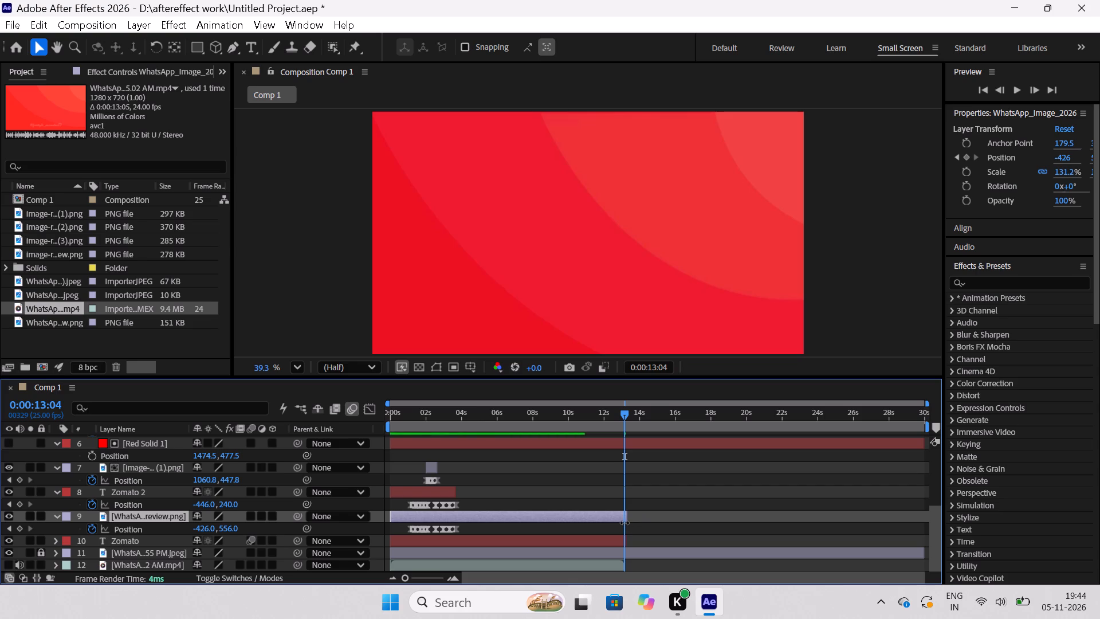
drag(624, 523, 620, 518)
key(ctrl+s)
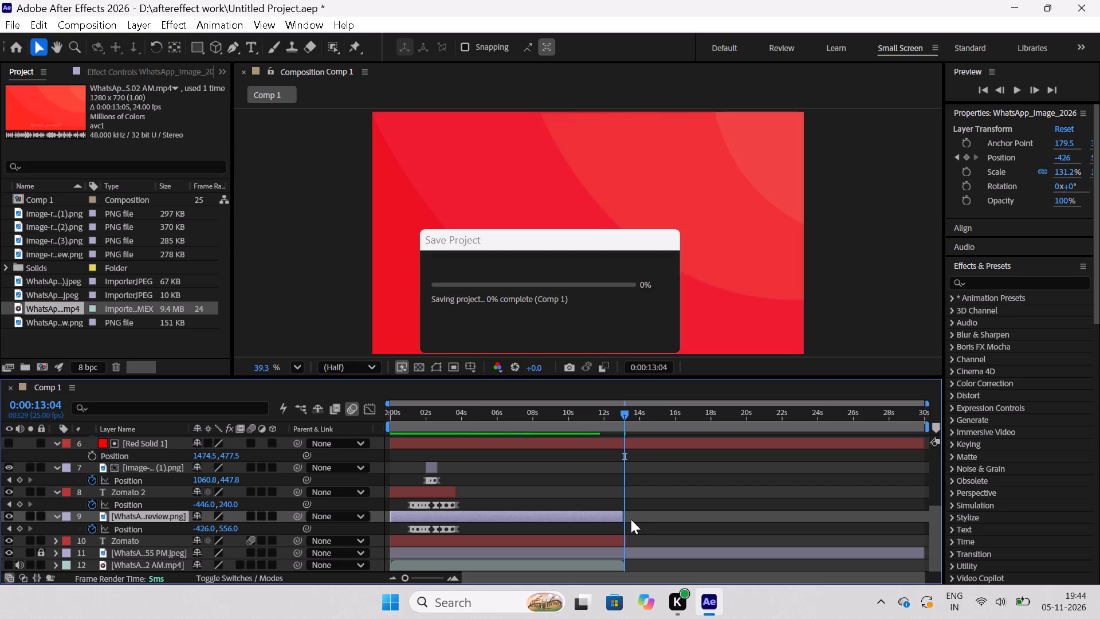